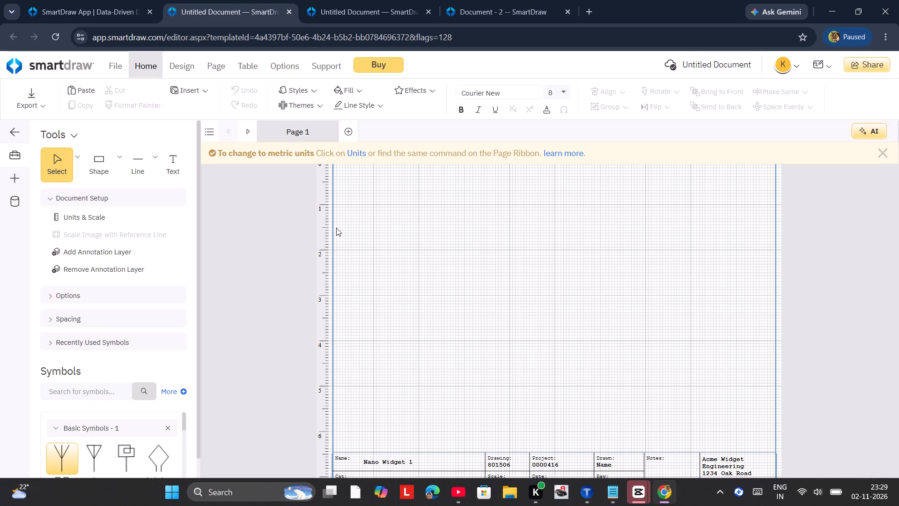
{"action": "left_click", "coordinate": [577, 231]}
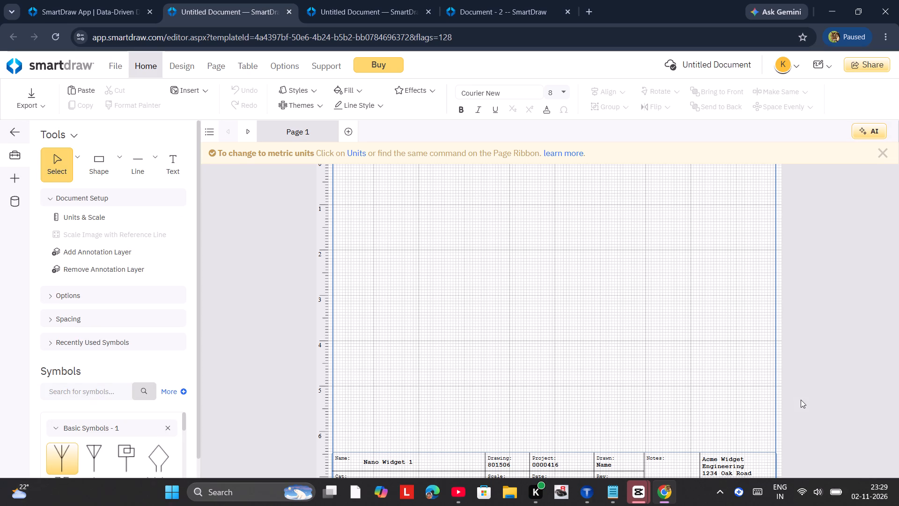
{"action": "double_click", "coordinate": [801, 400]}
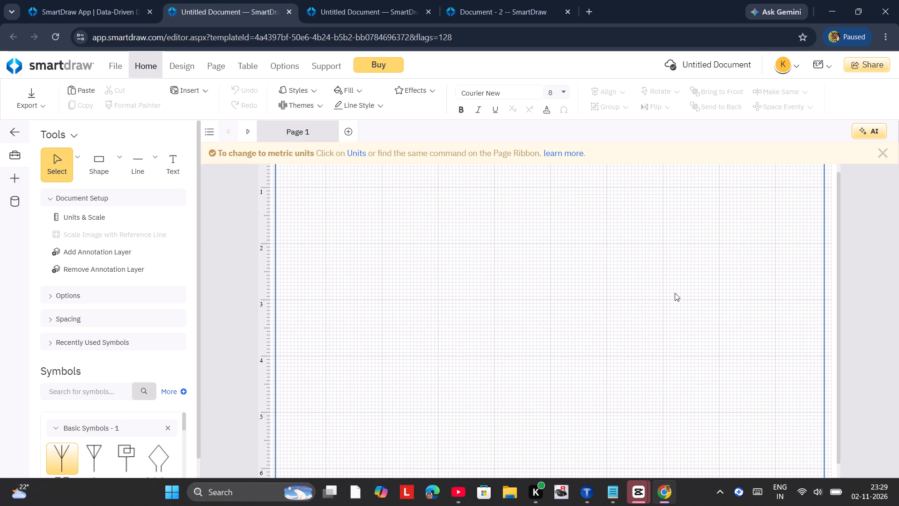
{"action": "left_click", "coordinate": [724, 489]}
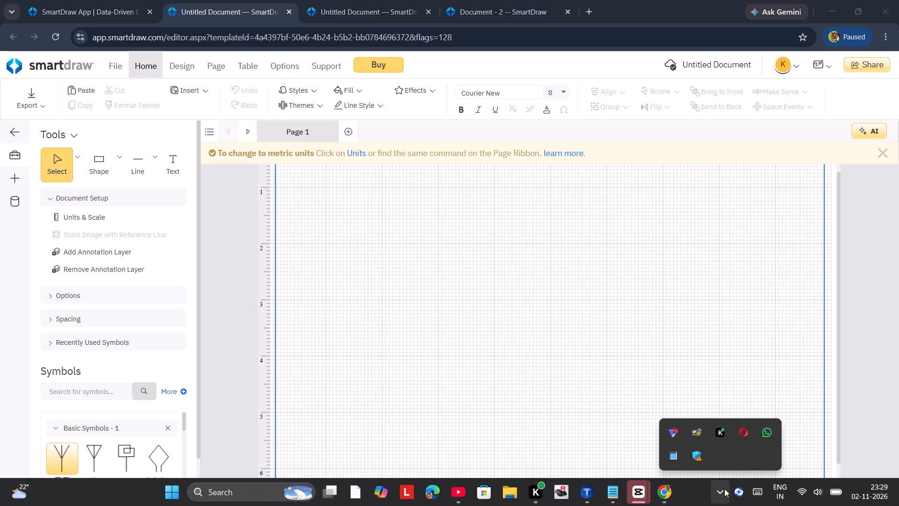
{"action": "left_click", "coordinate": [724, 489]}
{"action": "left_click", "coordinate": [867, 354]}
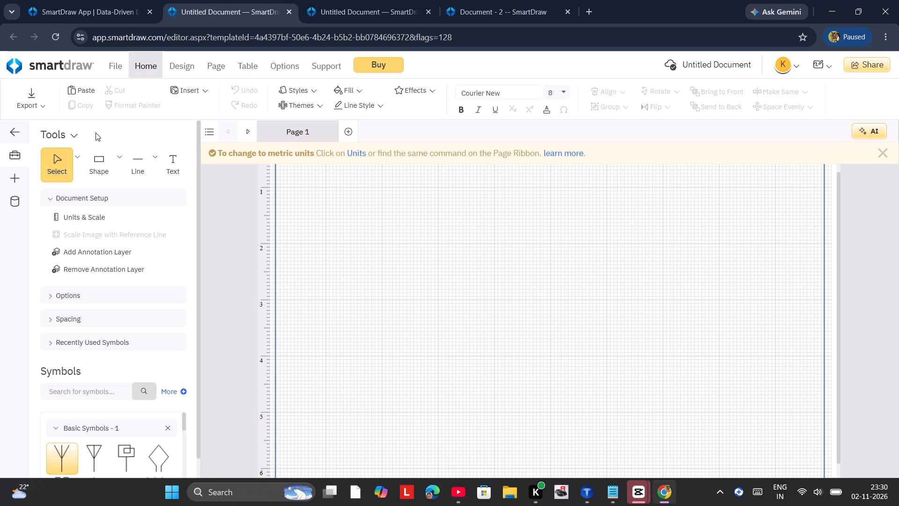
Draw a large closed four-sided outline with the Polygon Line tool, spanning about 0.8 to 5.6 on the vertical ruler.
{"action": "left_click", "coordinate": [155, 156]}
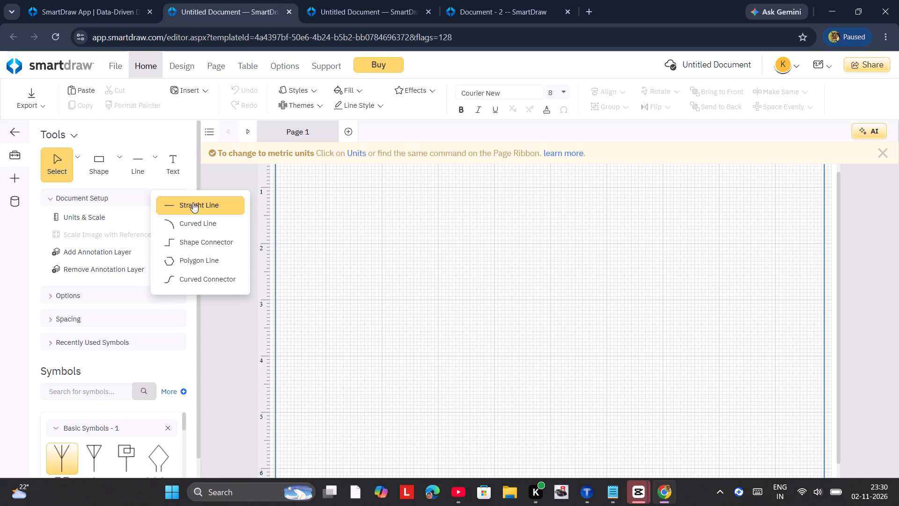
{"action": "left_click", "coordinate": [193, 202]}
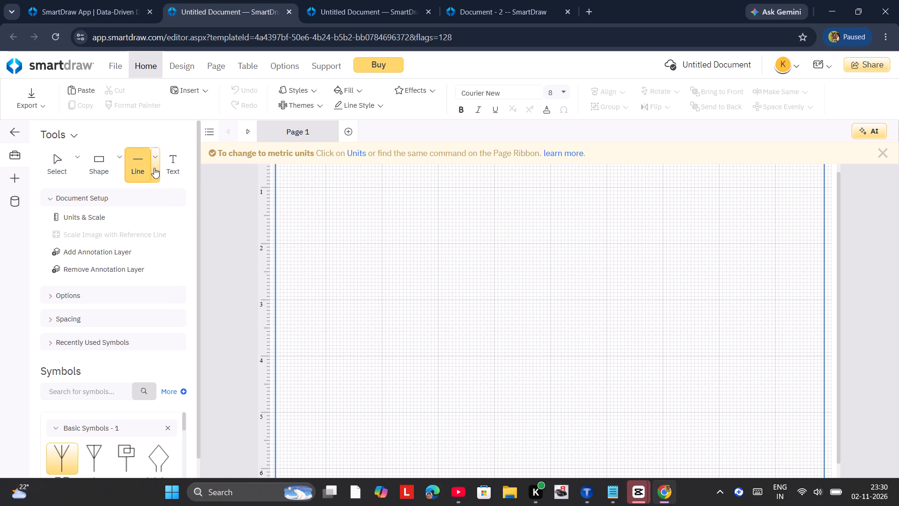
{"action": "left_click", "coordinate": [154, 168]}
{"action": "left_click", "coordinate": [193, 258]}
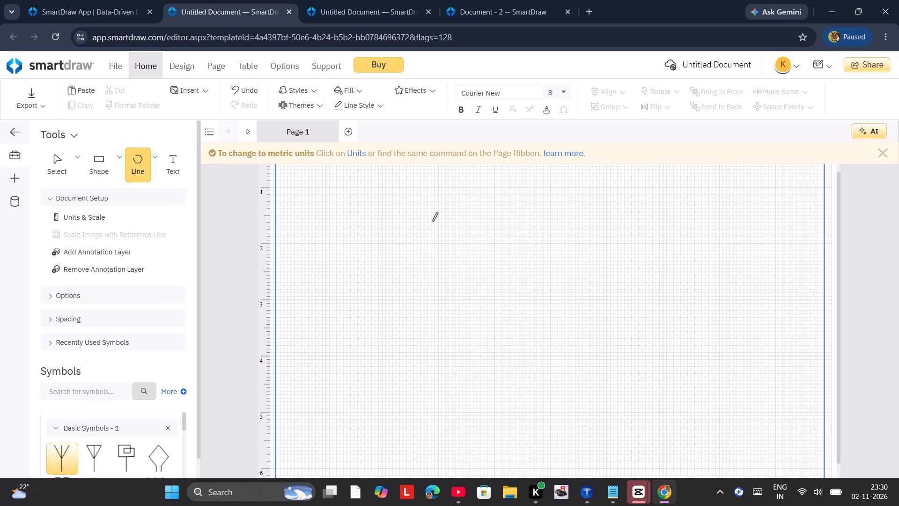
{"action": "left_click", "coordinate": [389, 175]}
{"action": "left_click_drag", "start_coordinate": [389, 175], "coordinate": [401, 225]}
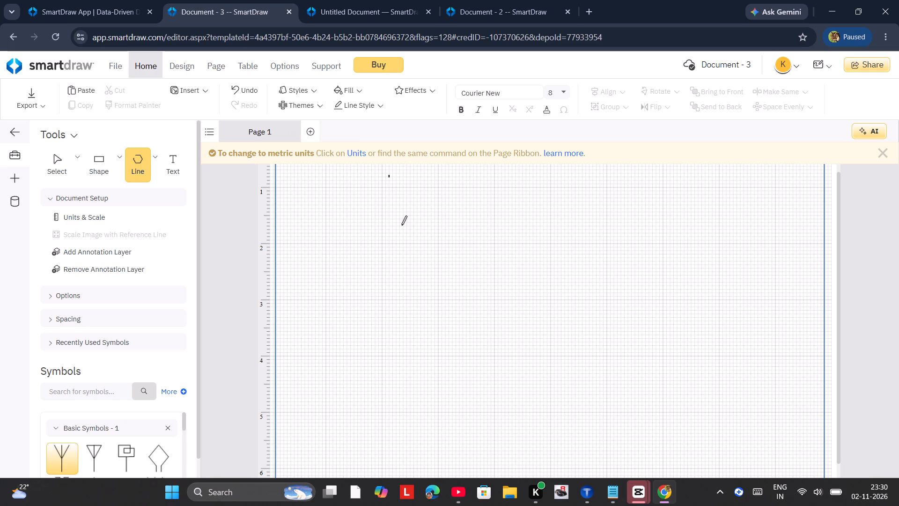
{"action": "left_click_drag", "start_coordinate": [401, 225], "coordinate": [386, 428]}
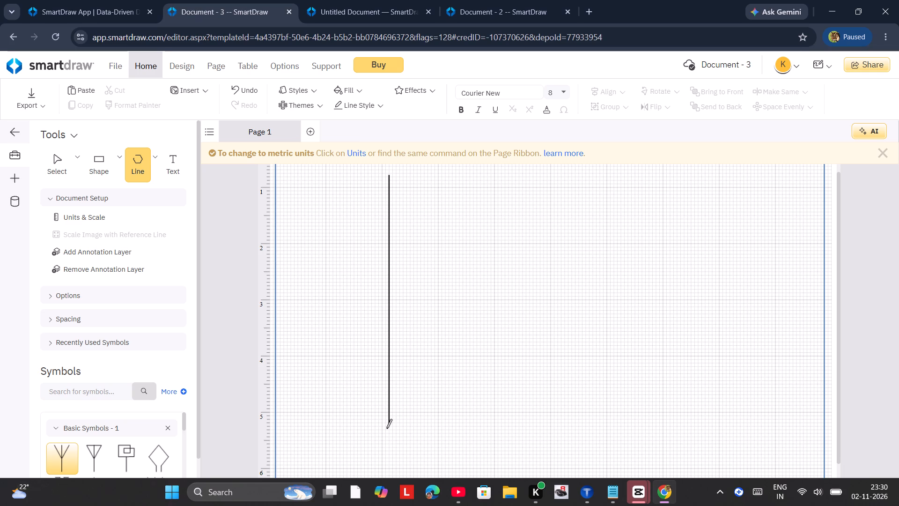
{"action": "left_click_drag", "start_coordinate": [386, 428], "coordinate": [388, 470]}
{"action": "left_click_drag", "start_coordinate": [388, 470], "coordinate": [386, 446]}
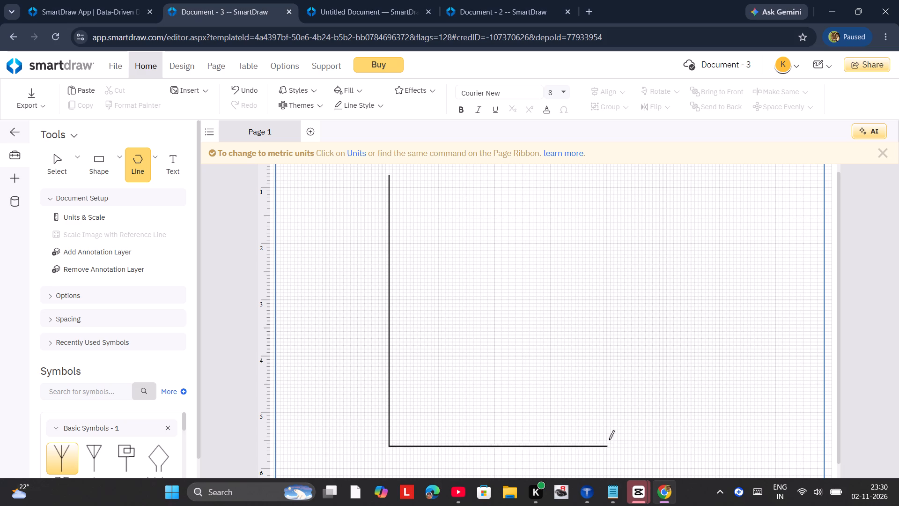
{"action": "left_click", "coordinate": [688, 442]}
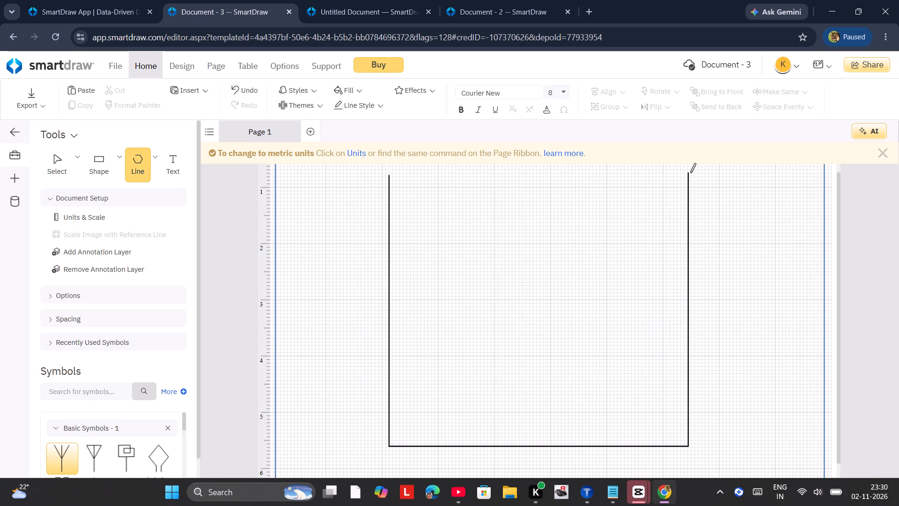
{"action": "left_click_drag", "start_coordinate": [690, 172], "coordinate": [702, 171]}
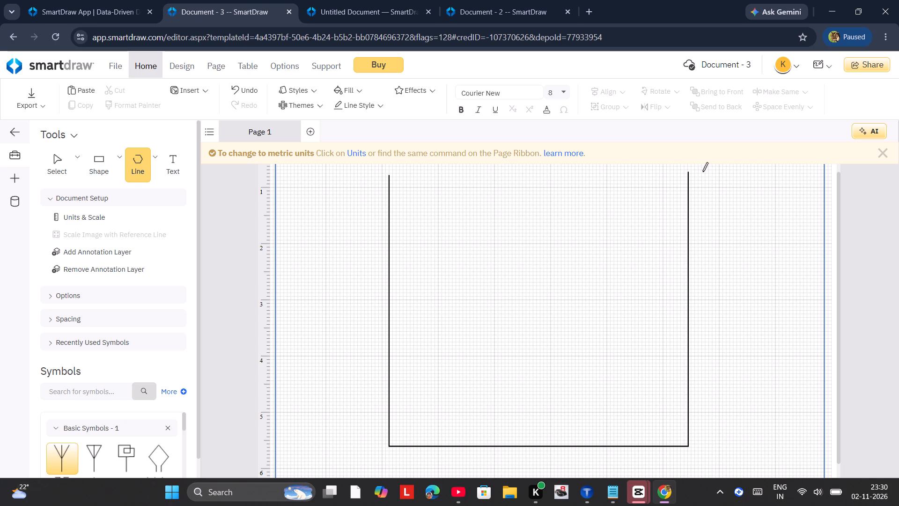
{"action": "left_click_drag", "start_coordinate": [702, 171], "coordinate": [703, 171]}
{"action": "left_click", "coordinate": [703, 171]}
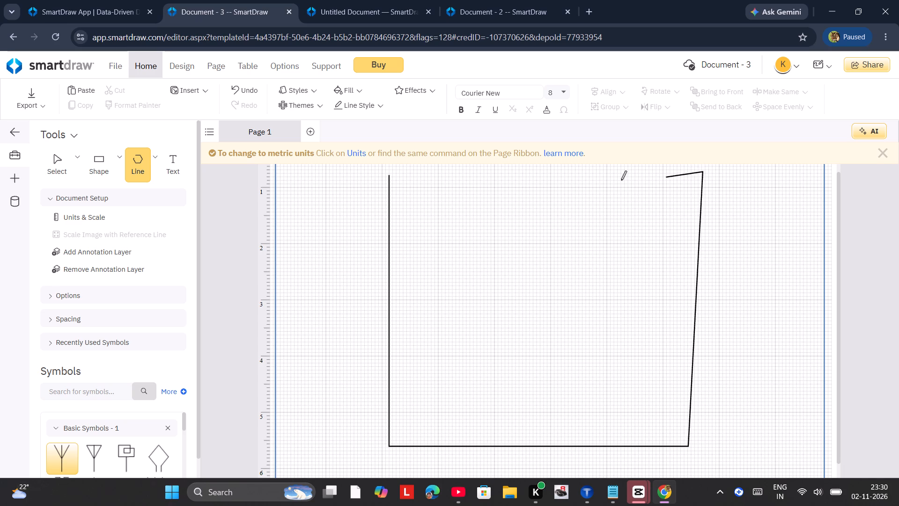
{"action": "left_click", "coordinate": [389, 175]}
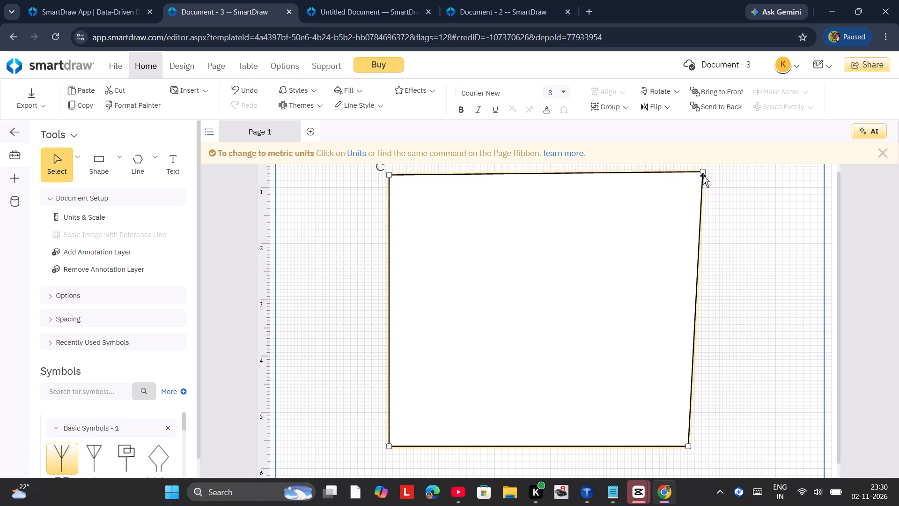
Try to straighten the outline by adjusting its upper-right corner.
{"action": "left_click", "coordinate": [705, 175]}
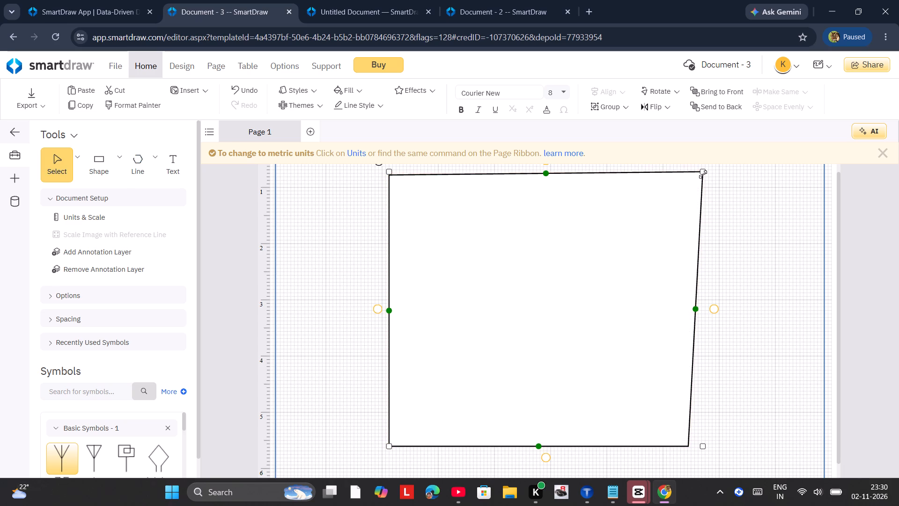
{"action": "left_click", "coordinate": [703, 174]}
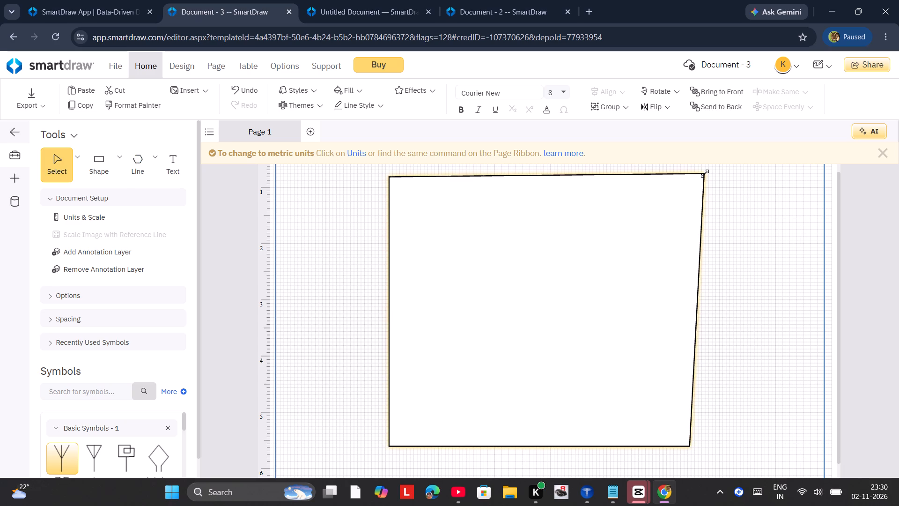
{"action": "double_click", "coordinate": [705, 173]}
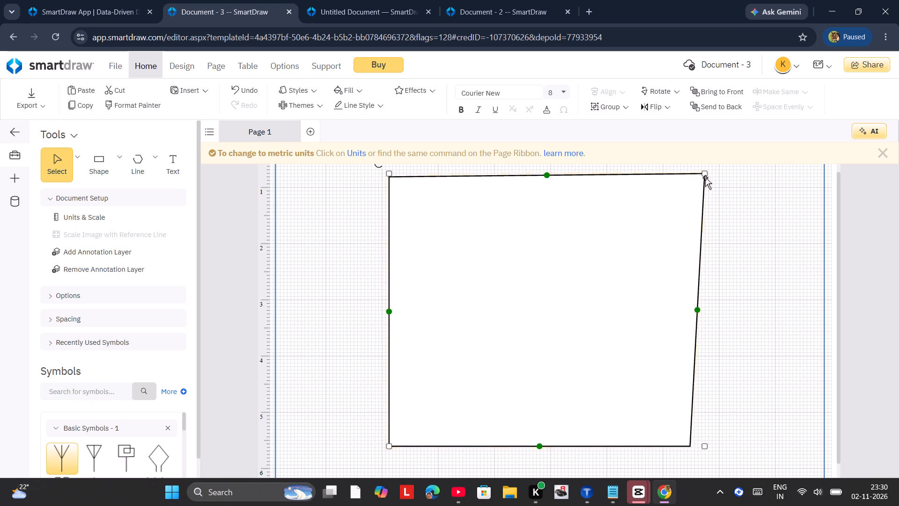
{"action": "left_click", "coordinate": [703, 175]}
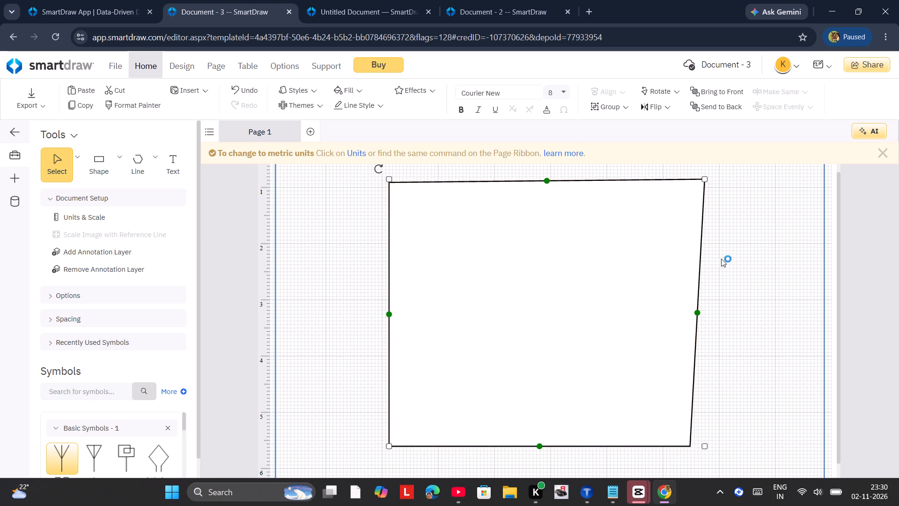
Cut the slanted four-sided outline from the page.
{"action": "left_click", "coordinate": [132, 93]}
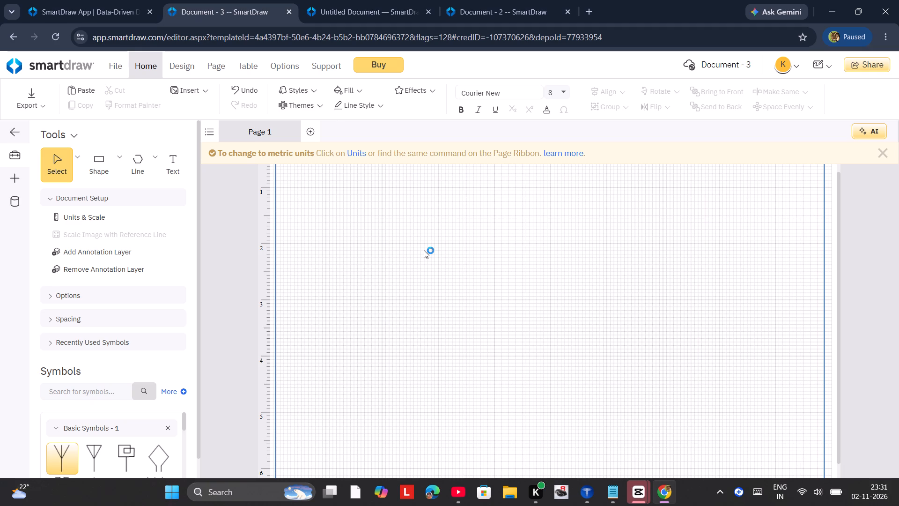
Draw a closed, nearly square outline with the Polygon Line tool, spanning about 1 to 5.6 on the vertical ruler.
{"action": "left_click", "coordinate": [145, 160]}
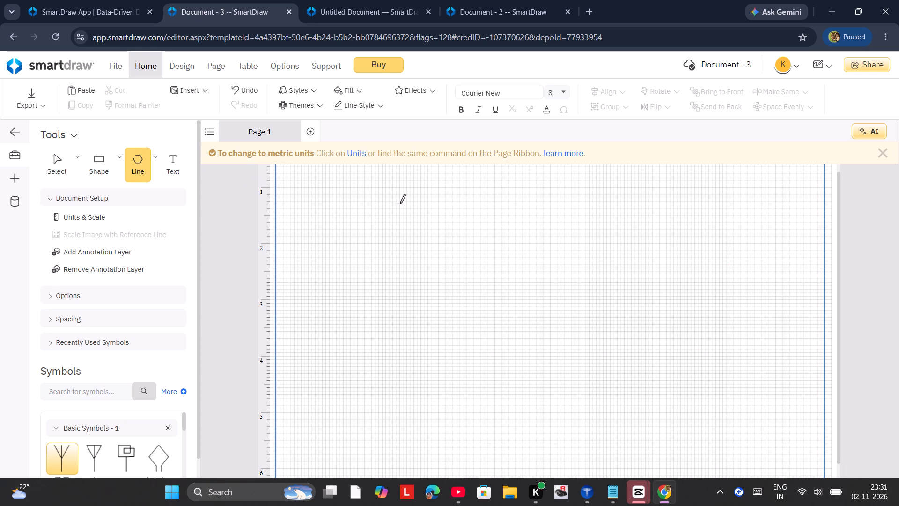
{"action": "left_click_drag", "start_coordinate": [384, 189], "coordinate": [383, 214]}
{"action": "left_click_drag", "start_coordinate": [383, 214], "coordinate": [389, 444]}
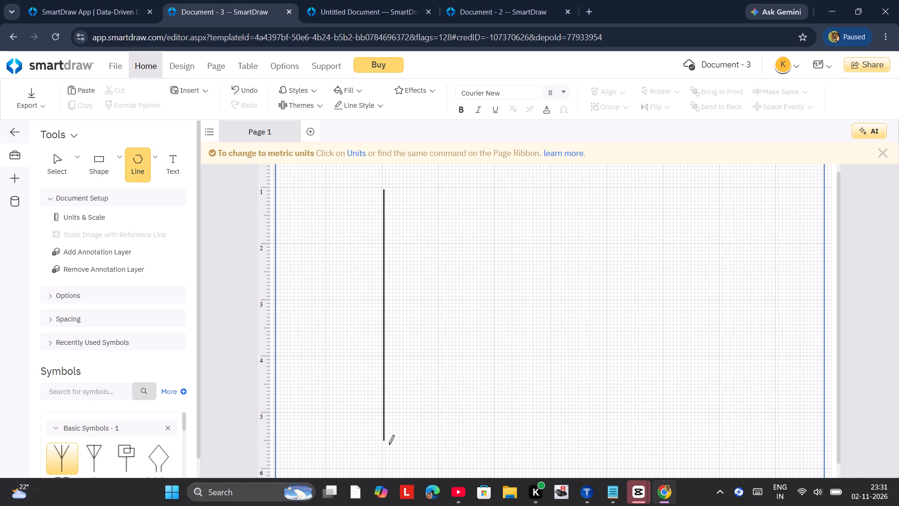
{"action": "left_click_drag", "start_coordinate": [389, 444], "coordinate": [382, 449]}
{"action": "left_click", "coordinate": [382, 449]}
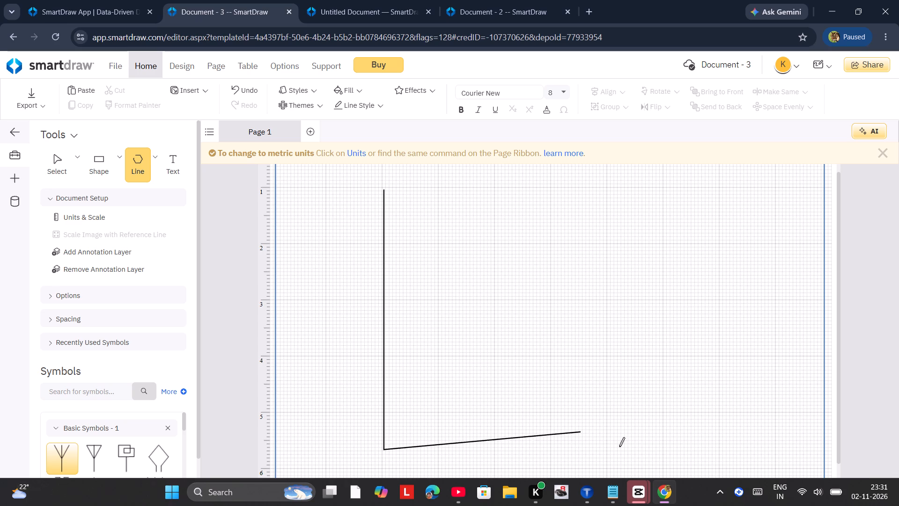
{"action": "left_click", "coordinate": [662, 441]}
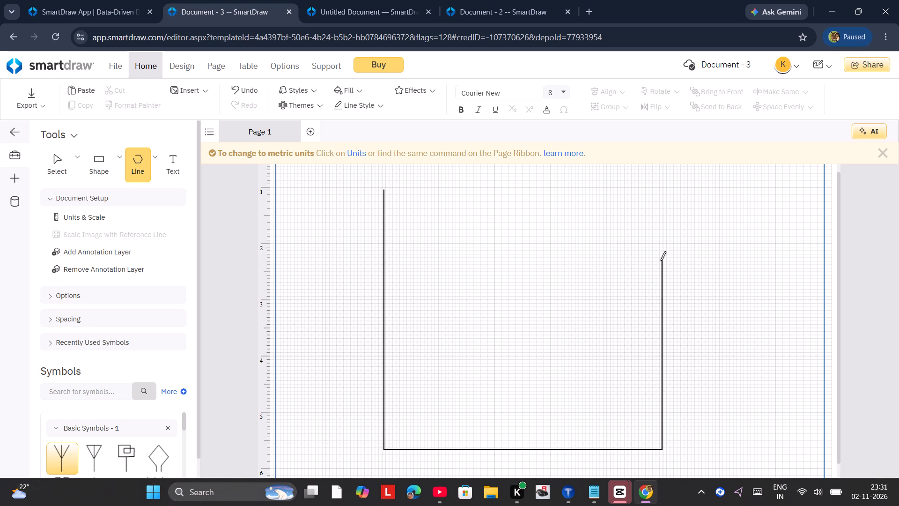
{"action": "left_click", "coordinate": [663, 190]}
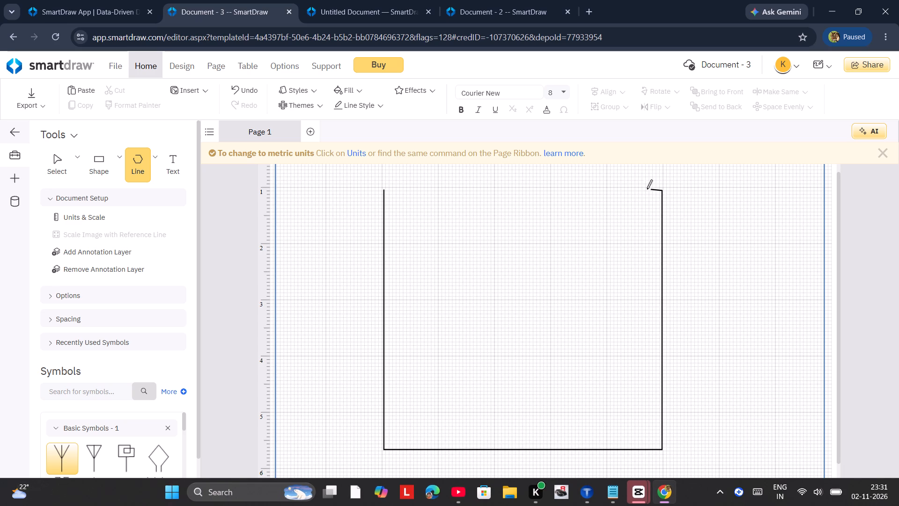
{"action": "left_click", "coordinate": [384, 189]}
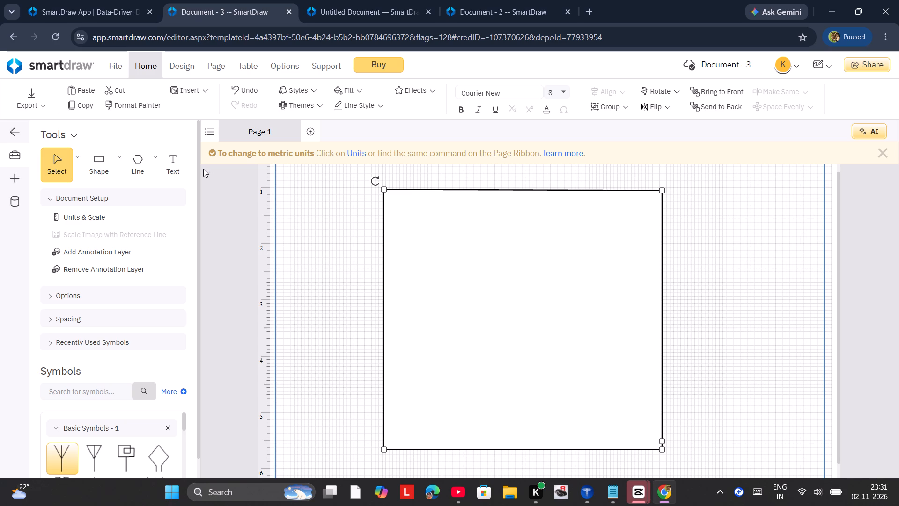
Move the square outline slightly upward so its top edge sits at about 0.8 on the vertical ruler.
{"action": "left_click", "coordinate": [101, 162]}
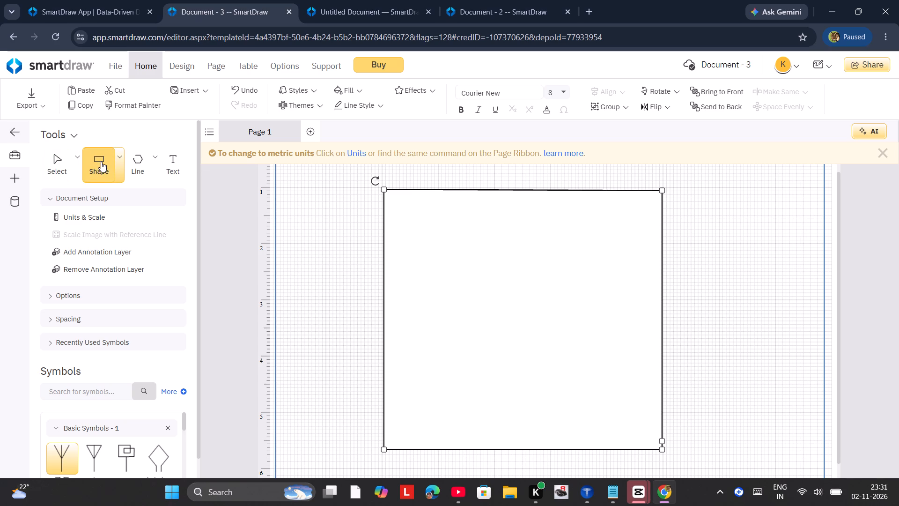
{"action": "left_click", "coordinate": [465, 191]}
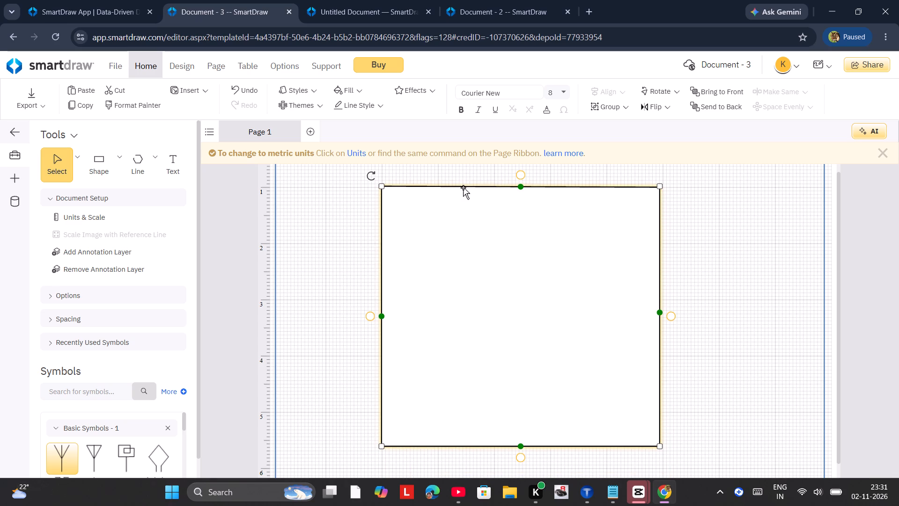
{"action": "left_click_drag", "start_coordinate": [464, 195], "coordinate": [464, 185]}
{"action": "left_click", "coordinate": [464, 185]}
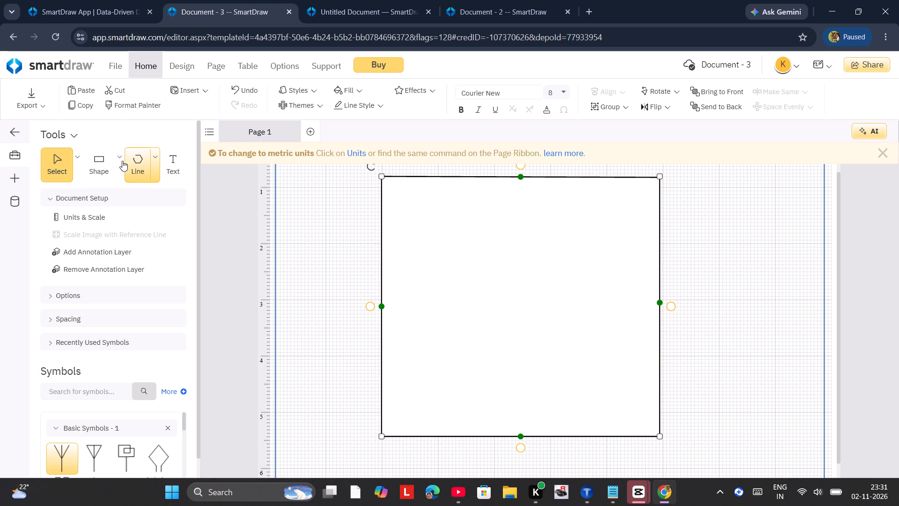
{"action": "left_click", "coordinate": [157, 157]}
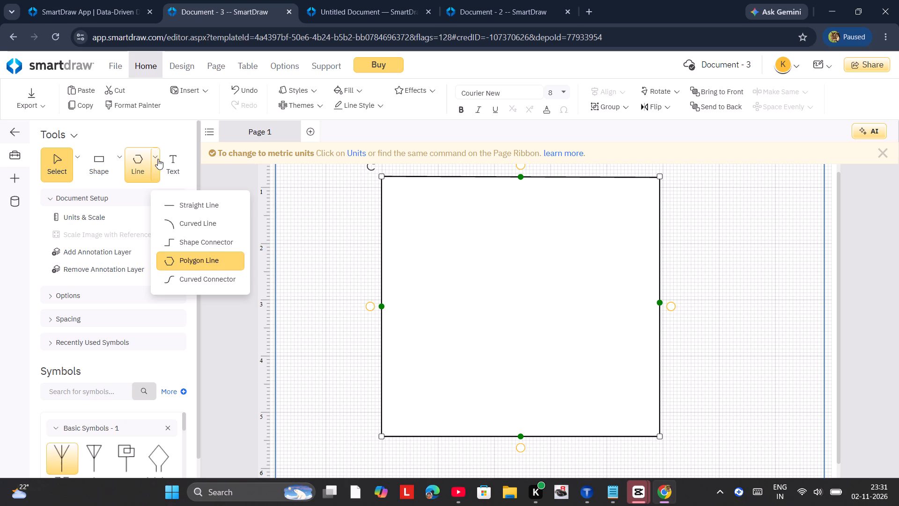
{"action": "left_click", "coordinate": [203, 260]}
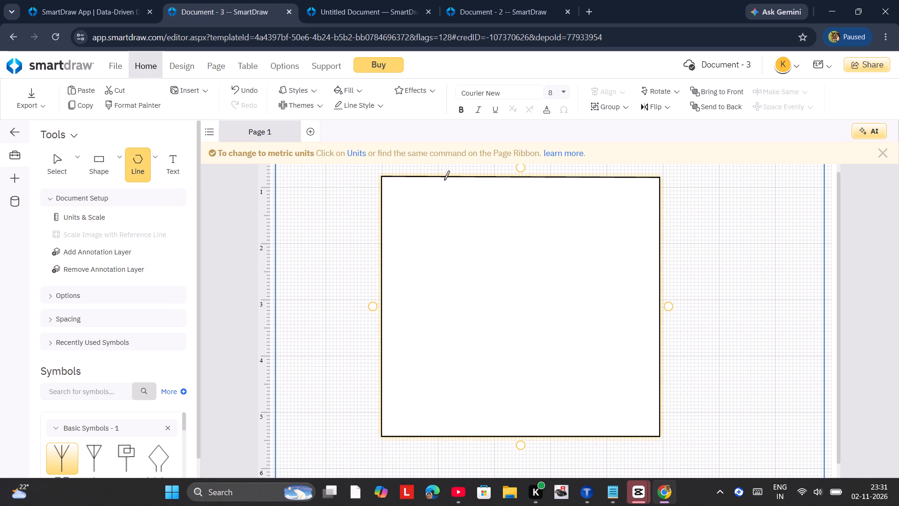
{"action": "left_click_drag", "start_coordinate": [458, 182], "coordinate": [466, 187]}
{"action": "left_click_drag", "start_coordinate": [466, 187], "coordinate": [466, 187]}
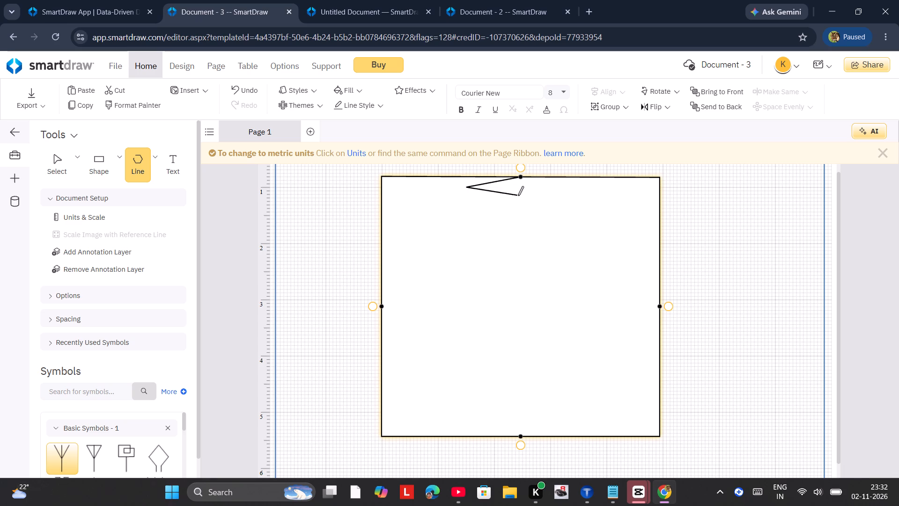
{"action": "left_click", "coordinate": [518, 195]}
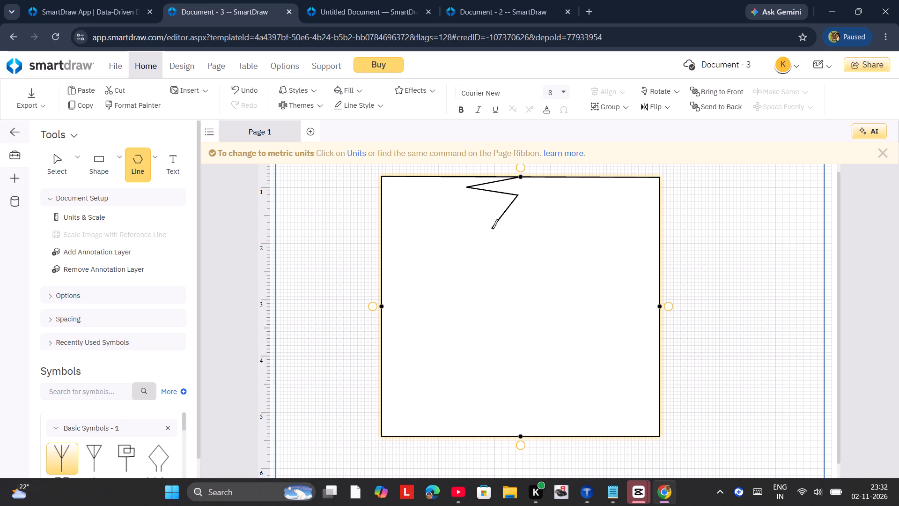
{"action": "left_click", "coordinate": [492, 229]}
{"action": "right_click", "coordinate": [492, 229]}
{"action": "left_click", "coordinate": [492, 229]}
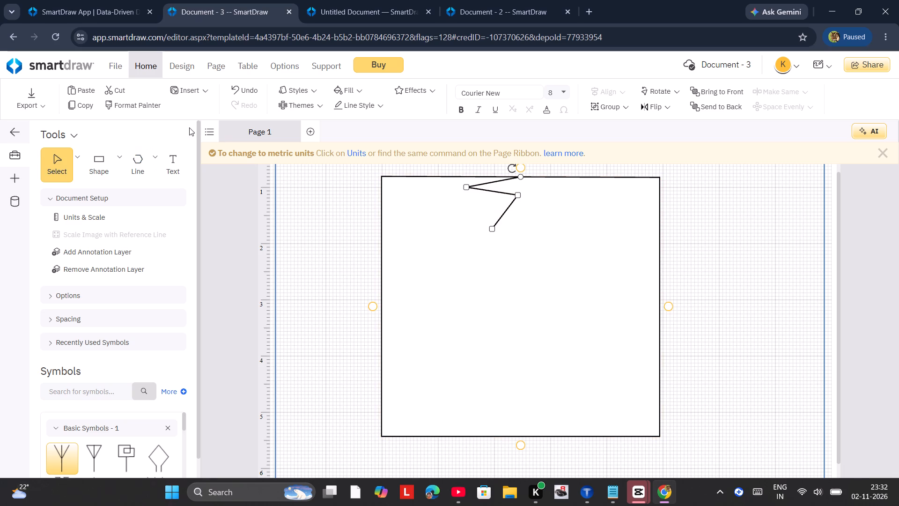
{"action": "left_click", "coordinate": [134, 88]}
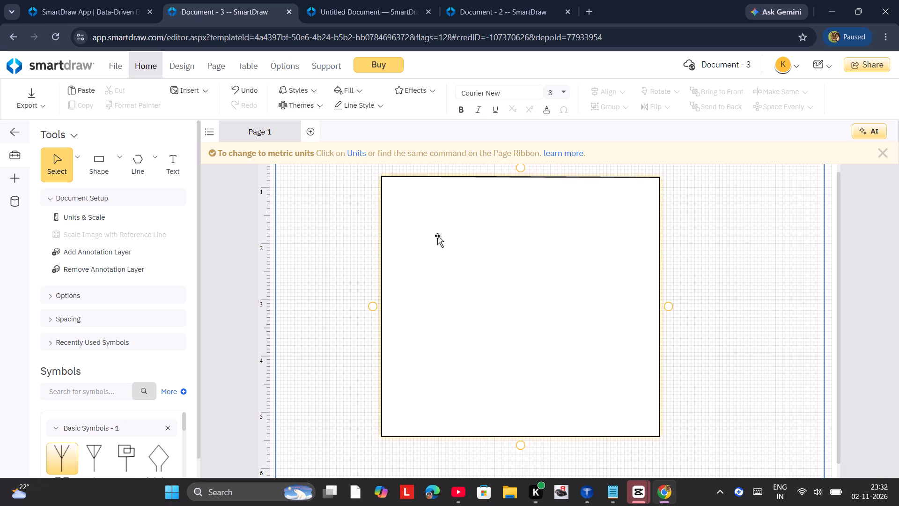
Draw a narrow rectangular polygon line hanging from the midpoint of the square's top edge, about 0.5 wide, down to about 2.4 on the vertical ruler.
{"action": "left_click", "coordinate": [143, 165]}
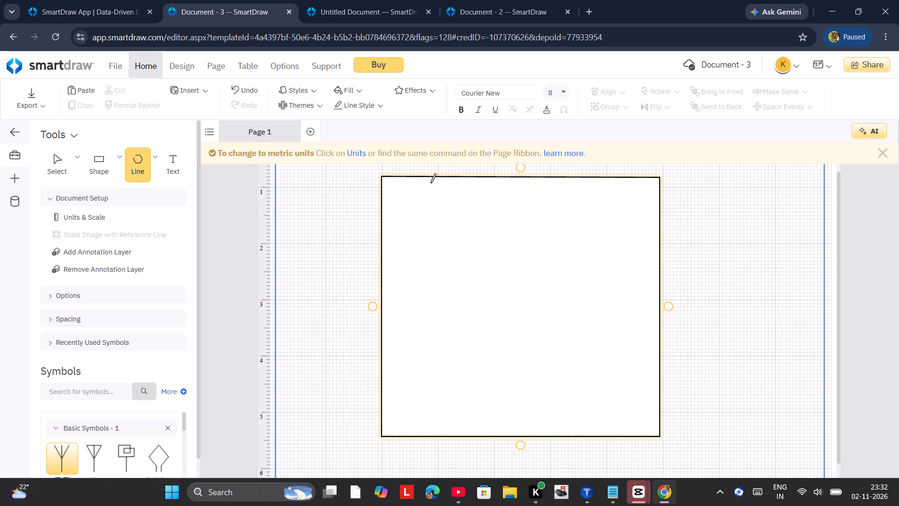
{"action": "left_click_drag", "start_coordinate": [432, 177], "coordinate": [435, 190]}
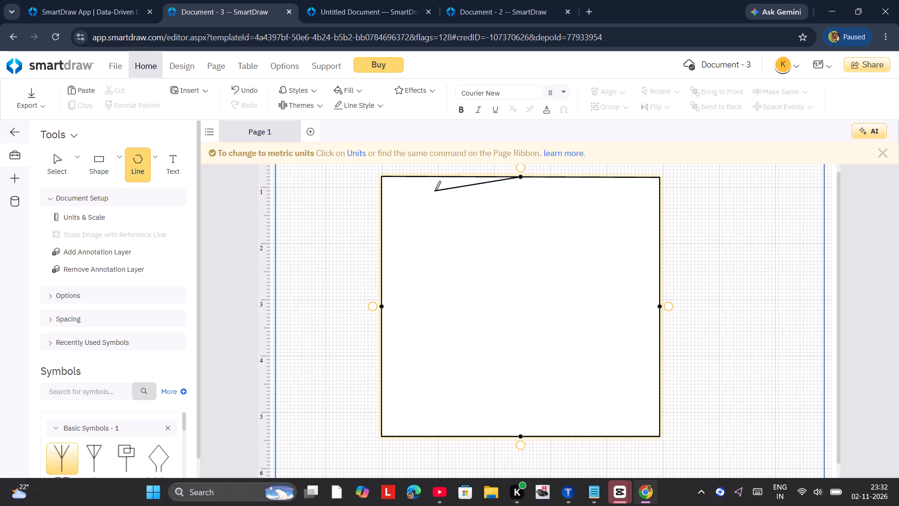
{"action": "left_click_drag", "start_coordinate": [435, 190], "coordinate": [518, 176]}
{"action": "left_click_drag", "start_coordinate": [518, 176], "coordinate": [523, 263]}
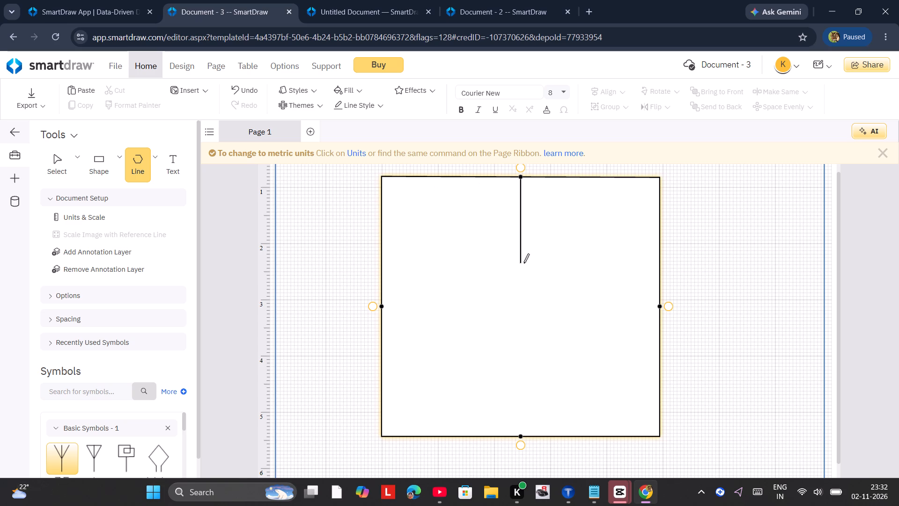
{"action": "left_click_drag", "start_coordinate": [523, 263], "coordinate": [523, 268]}
{"action": "left_click", "coordinate": [523, 268]}
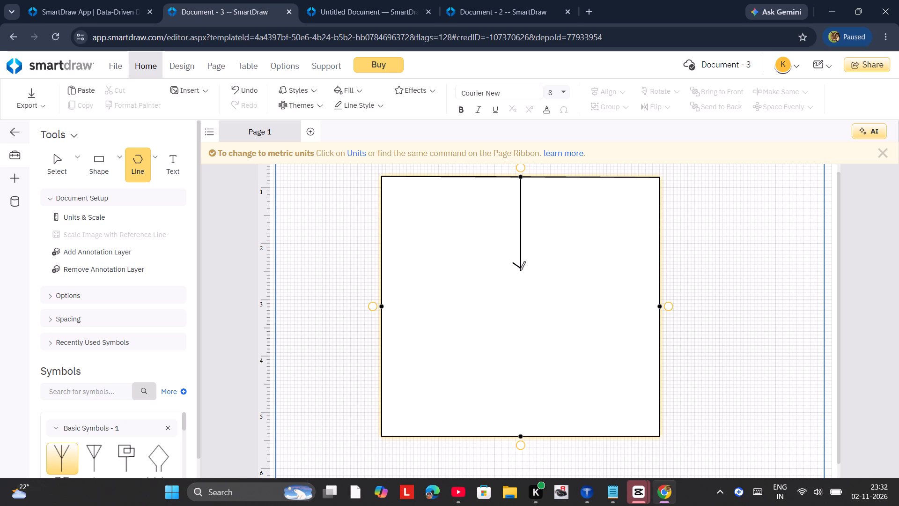
{"action": "left_click", "coordinate": [493, 268]}
{"action": "left_click", "coordinate": [496, 177]}
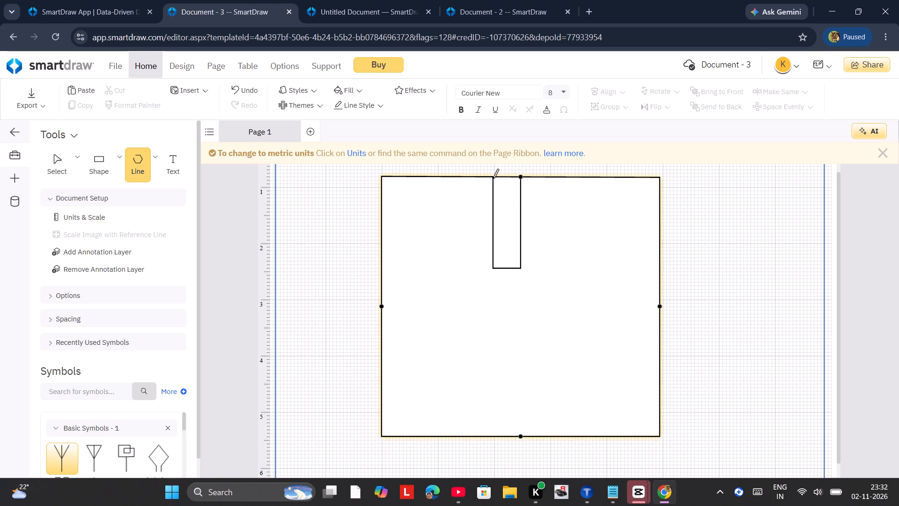
{"action": "double_click", "coordinate": [493, 178]}
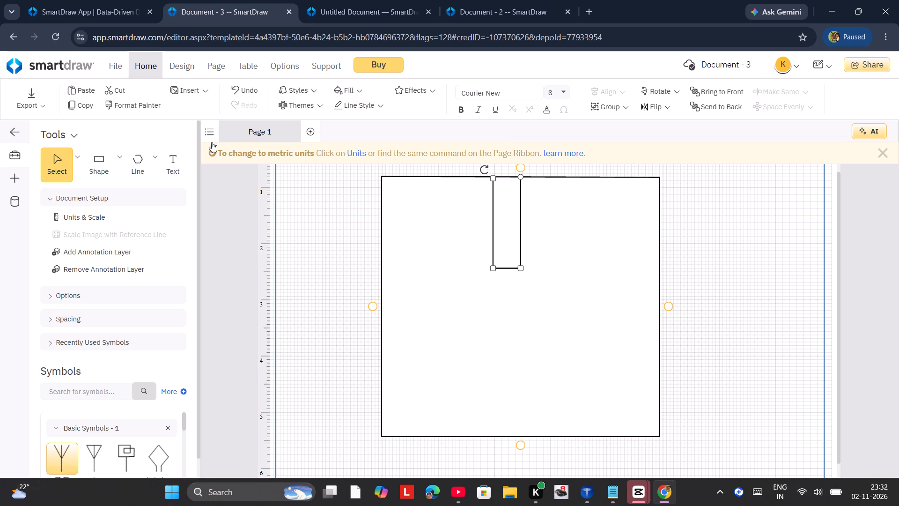
Draw a polygon line from the narrow rectangle's lower-right corner to the square's right edge, with a small raised notch about 0.3 wide along it.
{"action": "left_click", "coordinate": [157, 159]}
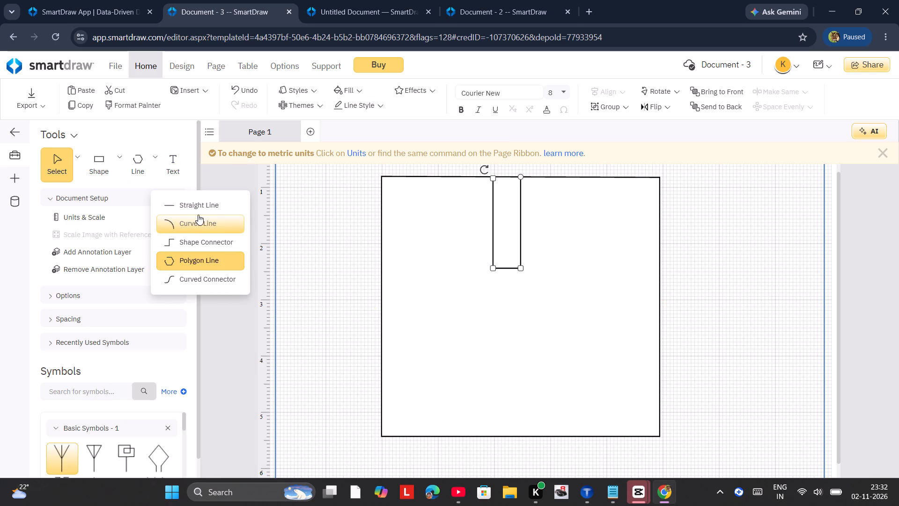
{"action": "left_click", "coordinate": [197, 260]}
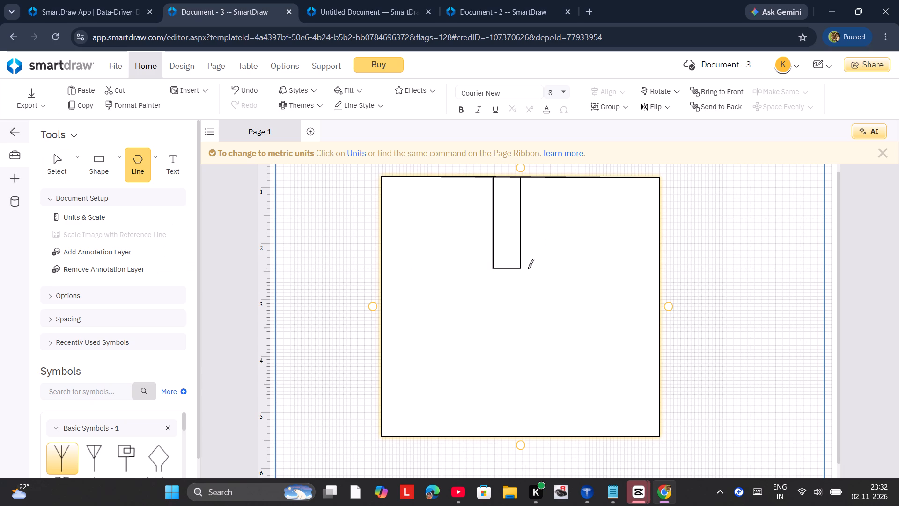
{"action": "left_click_drag", "start_coordinate": [520, 268], "coordinate": [535, 269]}
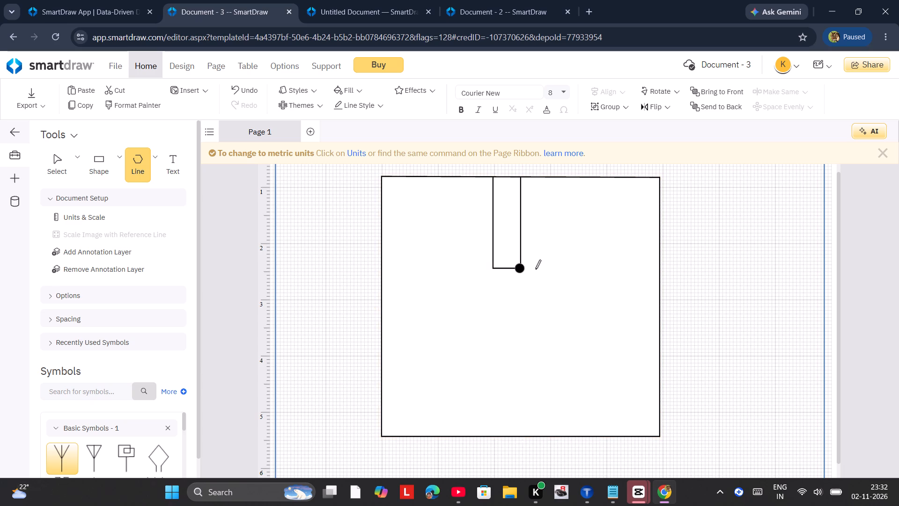
{"action": "left_click_drag", "start_coordinate": [535, 269], "coordinate": [555, 269]}
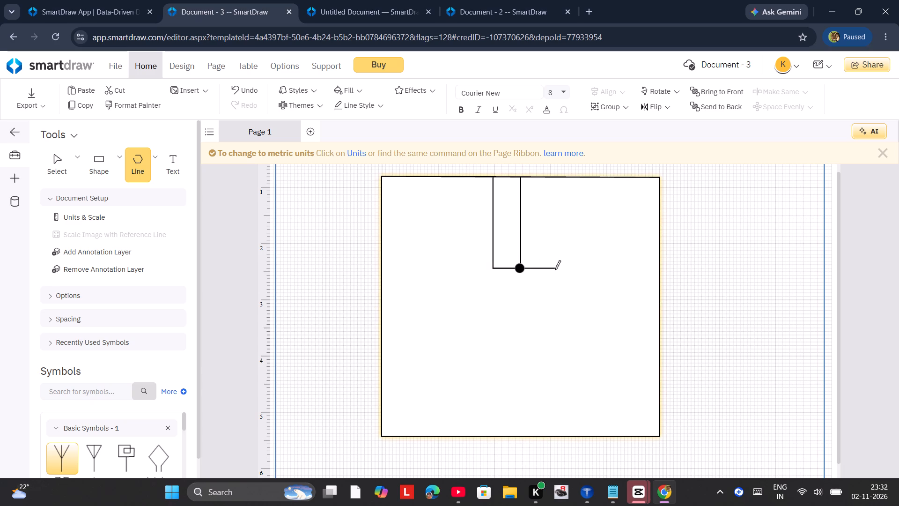
{"action": "left_click_drag", "start_coordinate": [555, 269], "coordinate": [560, 270]}
{"action": "left_click_drag", "start_coordinate": [560, 270], "coordinate": [562, 269]}
{"action": "left_click_drag", "start_coordinate": [562, 269], "coordinate": [562, 262]}
{"action": "left_click_drag", "start_coordinate": [562, 262], "coordinate": [562, 253]}
{"action": "left_click_drag", "start_coordinate": [562, 253], "coordinate": [572, 271]}
{"action": "left_click_drag", "start_coordinate": [572, 271], "coordinate": [573, 268]}
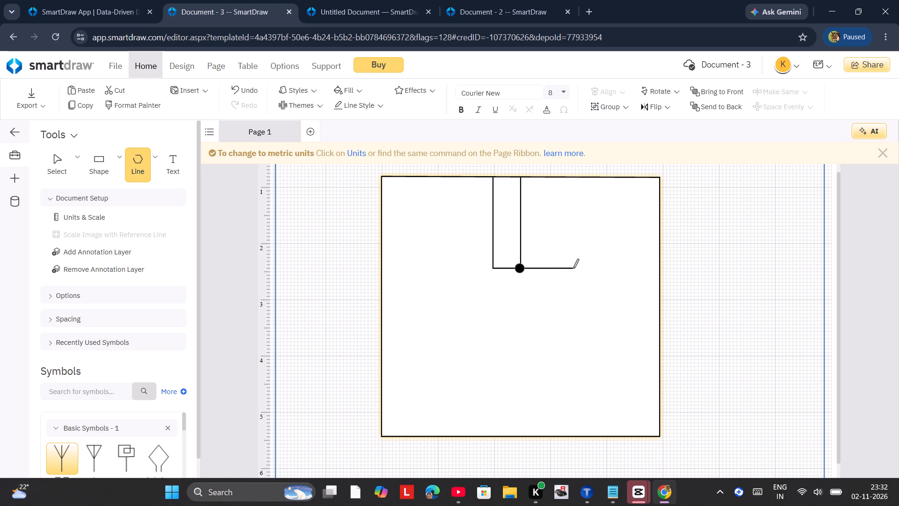
{"action": "left_click_drag", "start_coordinate": [573, 268], "coordinate": [573, 268]}
{"action": "left_click", "coordinate": [573, 268]}
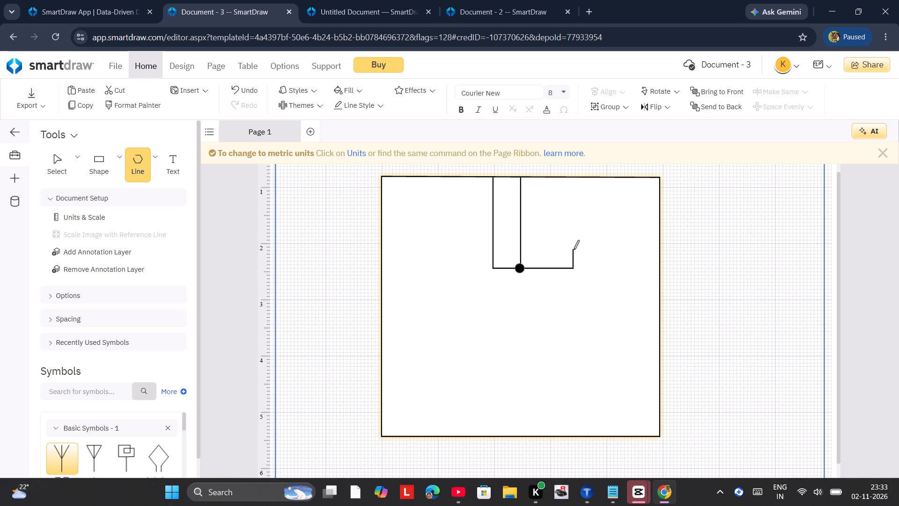
{"action": "left_click", "coordinate": [574, 249]}
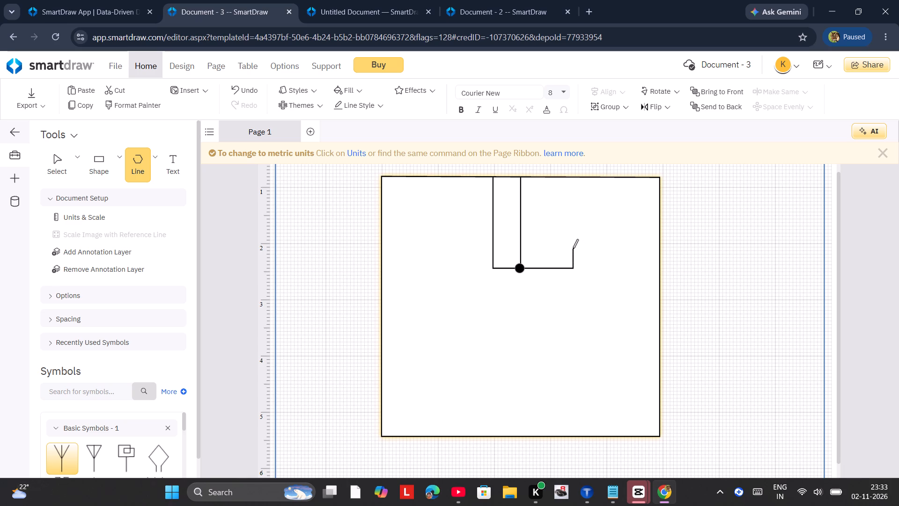
{"action": "left_click", "coordinate": [573, 248]}
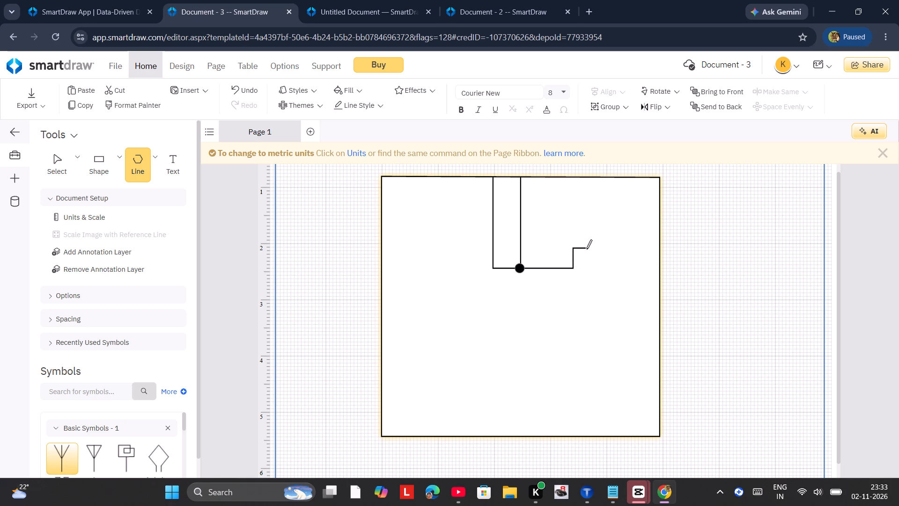
{"action": "left_click", "coordinate": [590, 249]}
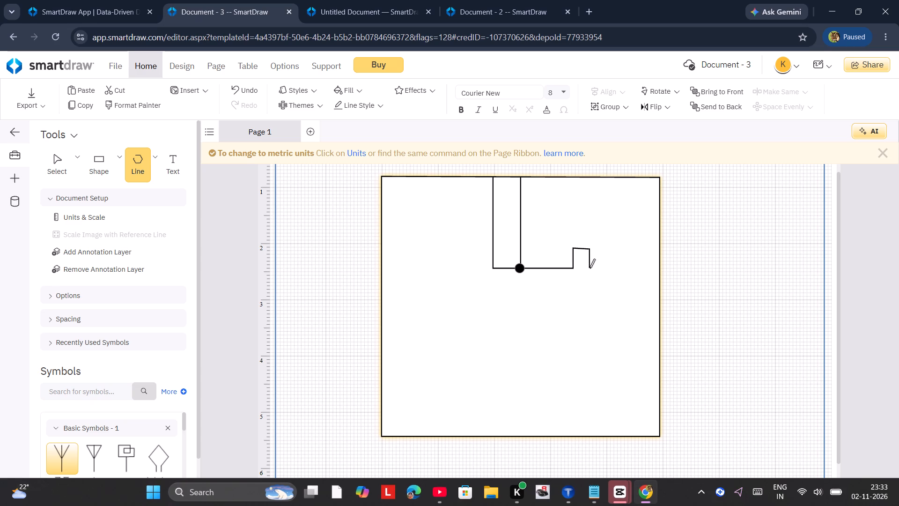
{"action": "left_click", "coordinate": [590, 268]}
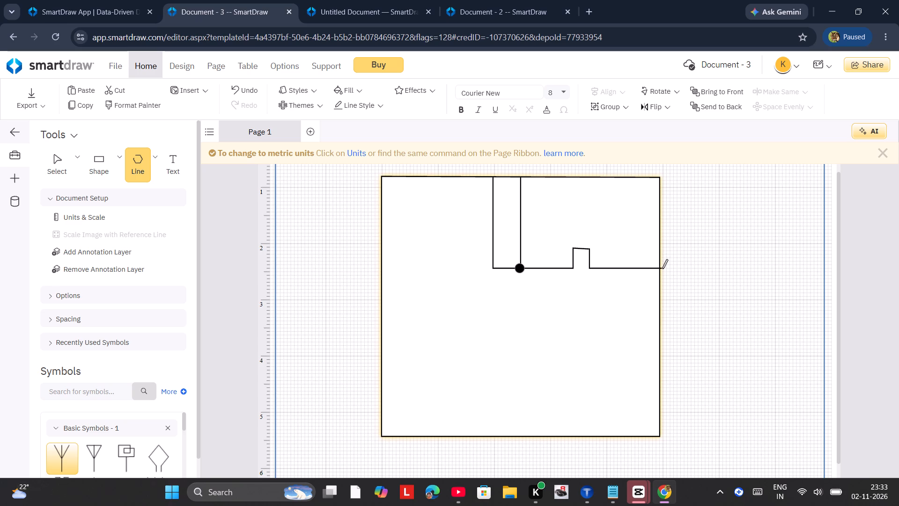
{"action": "double_click", "coordinate": [662, 268]}
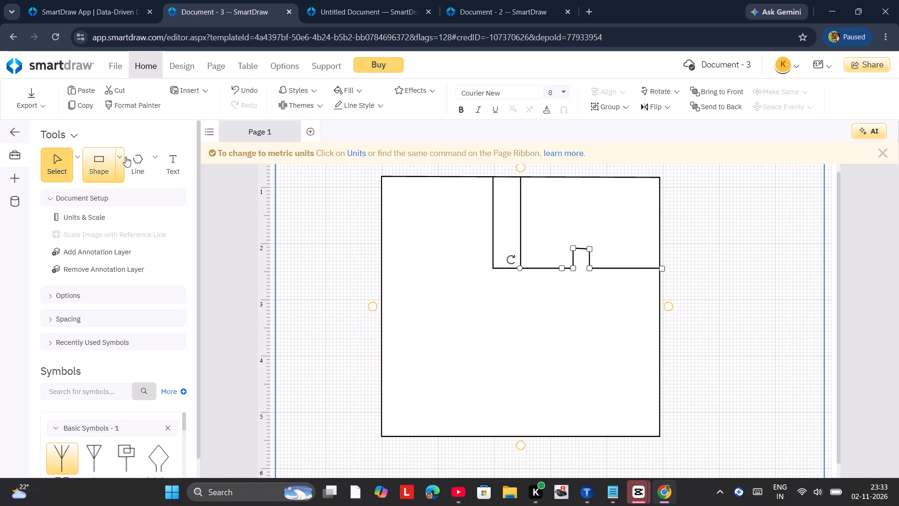
Draw a polygon line from the narrow rectangle's right side, at about 1.4 on the vertical ruler, about 1 across and up to the square's top edge.
{"action": "left_click", "coordinate": [148, 157]}
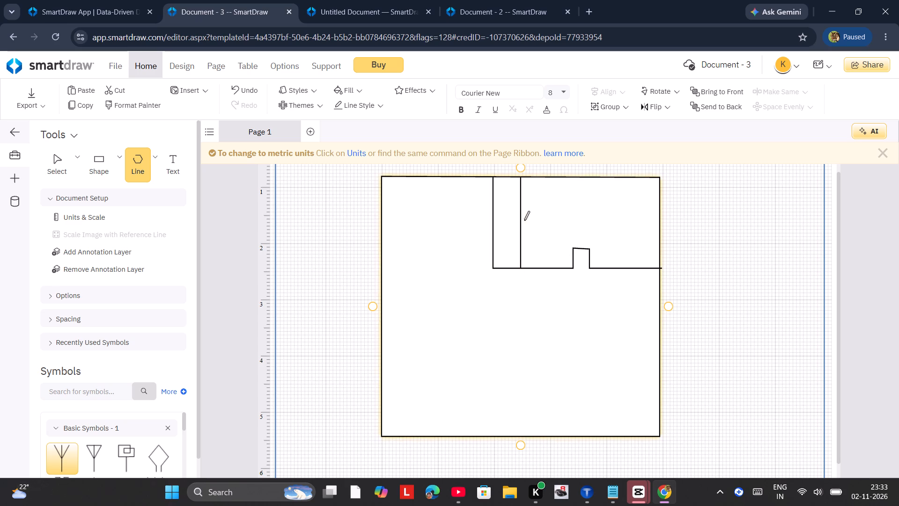
{"action": "left_click_drag", "start_coordinate": [523, 216], "coordinate": [573, 219]}
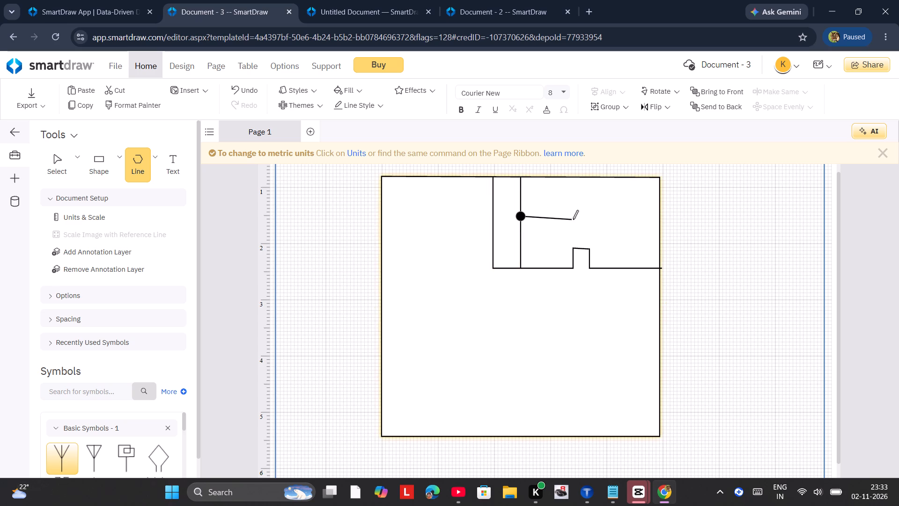
{"action": "left_click_drag", "start_coordinate": [573, 219], "coordinate": [577, 218]}
{"action": "left_click_drag", "start_coordinate": [577, 218], "coordinate": [577, 219]}
{"action": "left_click_drag", "start_coordinate": [577, 219], "coordinate": [572, 175]}
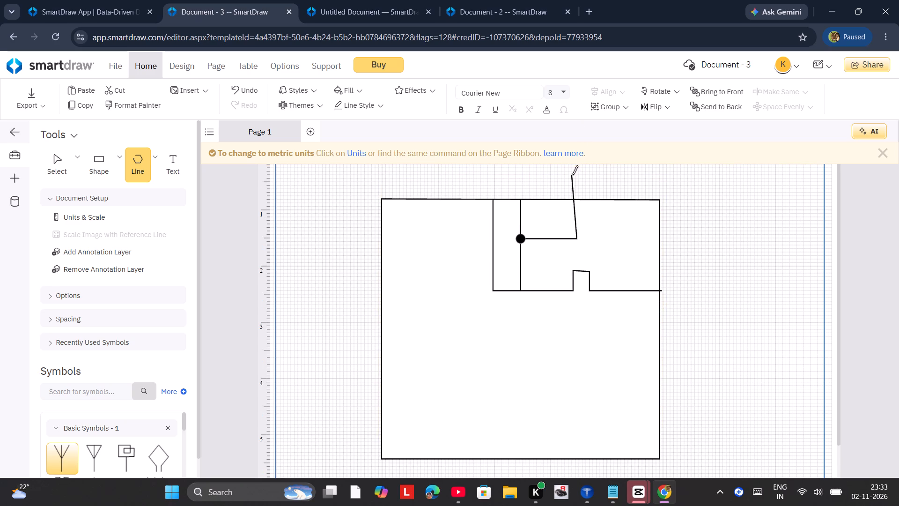
{"action": "left_click_drag", "start_coordinate": [572, 175], "coordinate": [597, 204]}
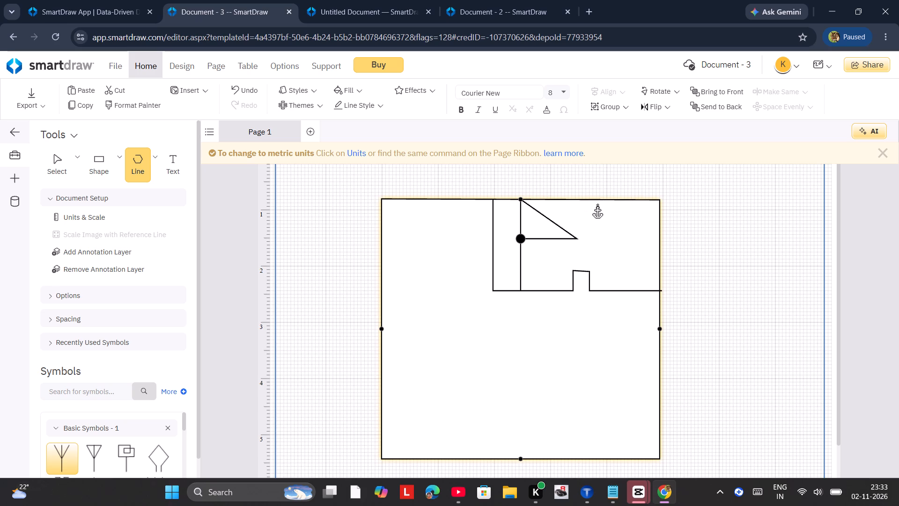
{"action": "left_click_drag", "start_coordinate": [597, 204], "coordinate": [576, 199]}
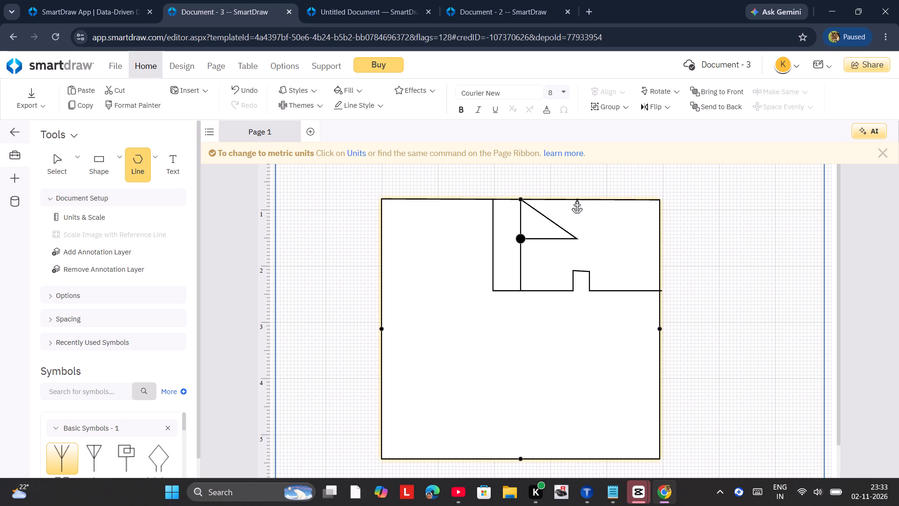
{"action": "left_click_drag", "start_coordinate": [576, 199], "coordinate": [579, 198]}
{"action": "left_click", "coordinate": [579, 198]}
{"action": "double_click", "coordinate": [577, 195]}
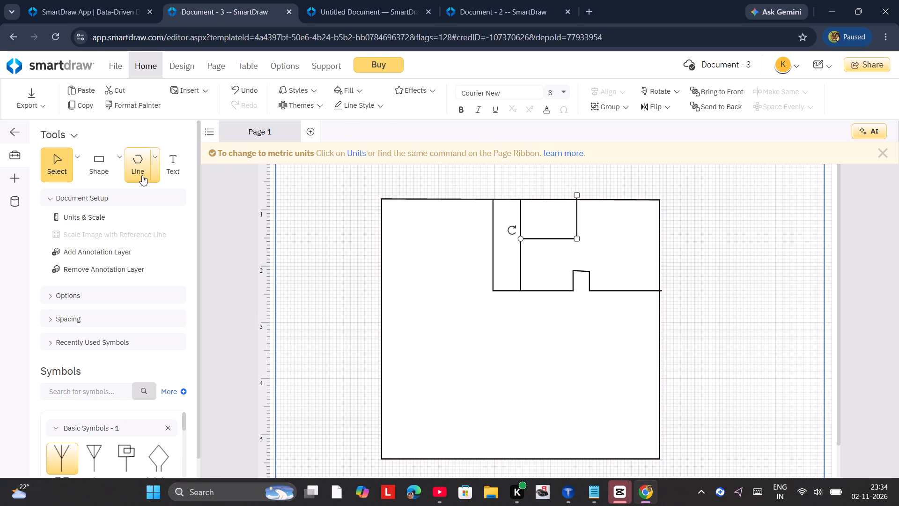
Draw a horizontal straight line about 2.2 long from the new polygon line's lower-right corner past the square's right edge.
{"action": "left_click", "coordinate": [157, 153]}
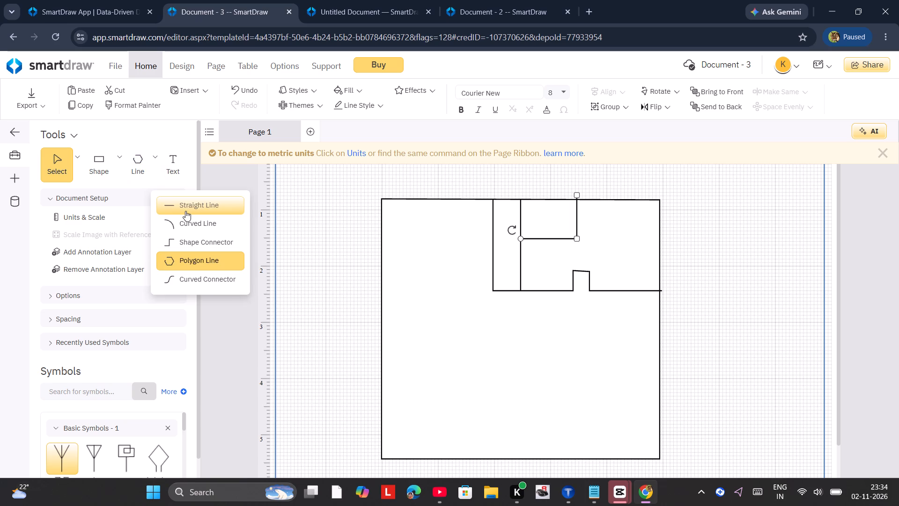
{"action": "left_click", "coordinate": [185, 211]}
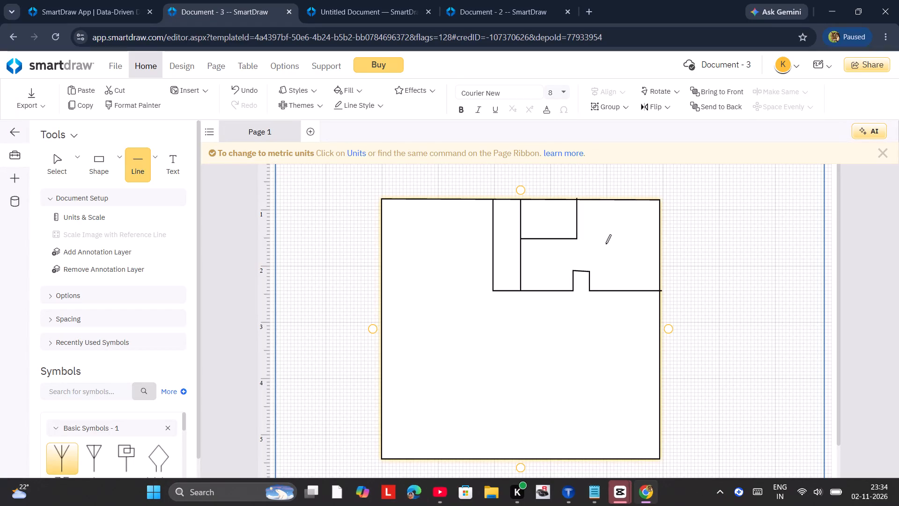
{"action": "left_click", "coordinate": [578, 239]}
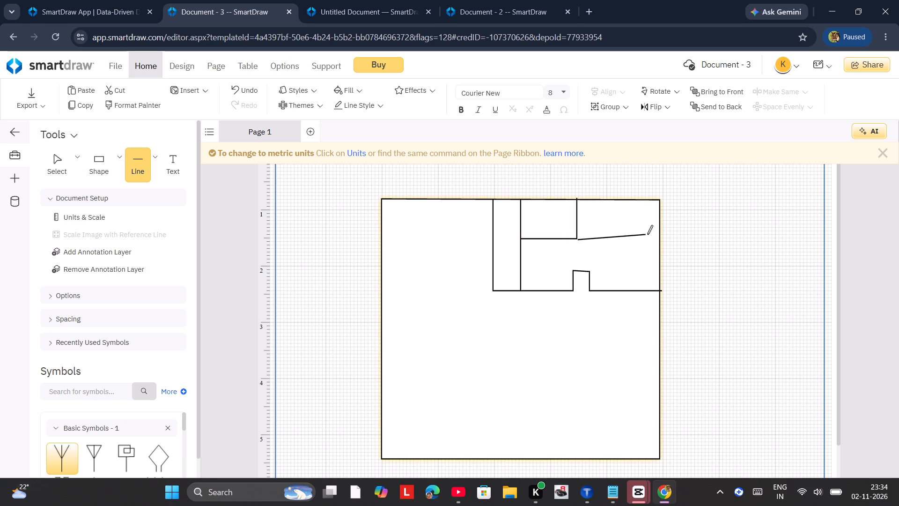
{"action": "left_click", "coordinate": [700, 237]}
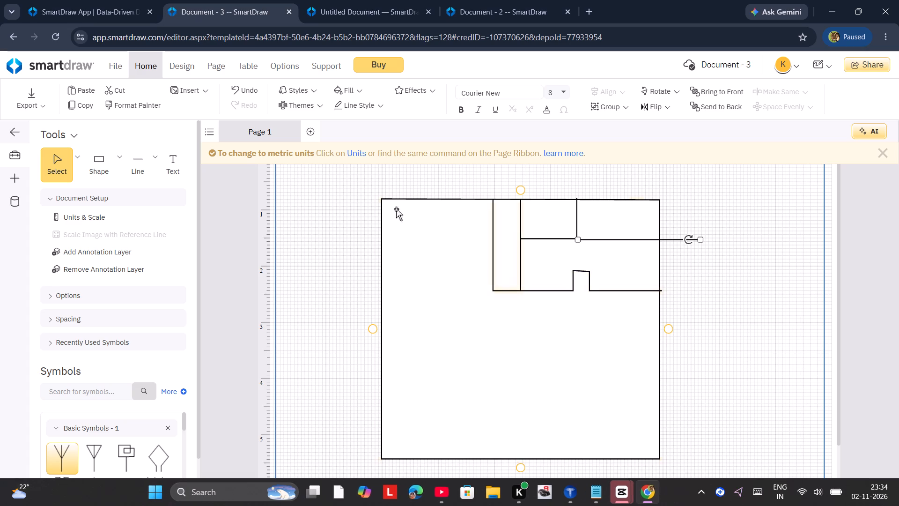
Draw a vertical straight line about 0.55 tall upward from the notched line, just right of the notch.
{"action": "left_click", "coordinate": [151, 164]}
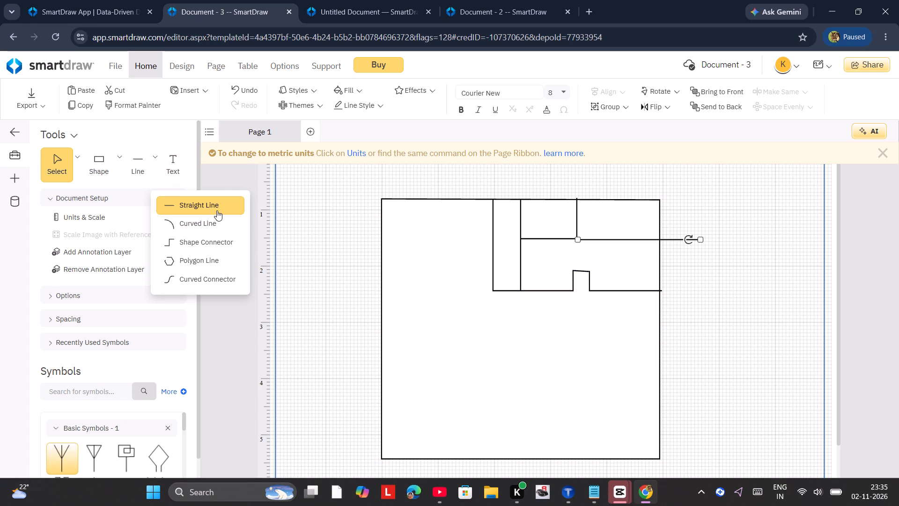
{"action": "left_click", "coordinate": [217, 210]}
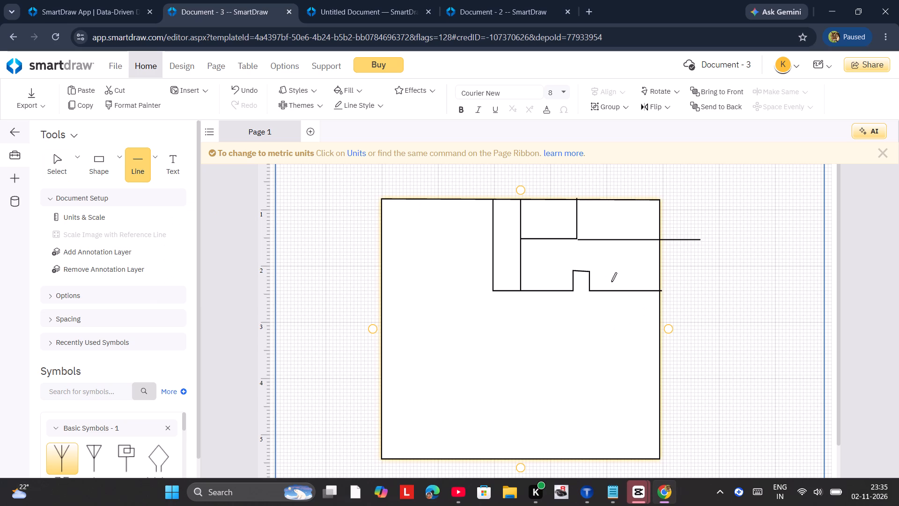
{"action": "left_click_drag", "start_coordinate": [609, 290], "coordinate": [611, 283]}
{"action": "left_click_drag", "start_coordinate": [611, 283], "coordinate": [609, 256]}
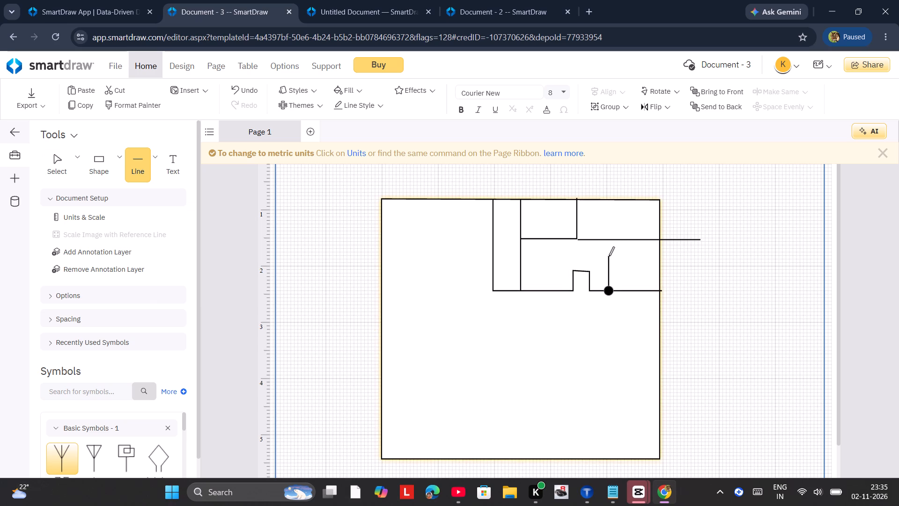
{"action": "left_click_drag", "start_coordinate": [609, 256], "coordinate": [610, 259]}
{"action": "left_click", "coordinate": [610, 259]}
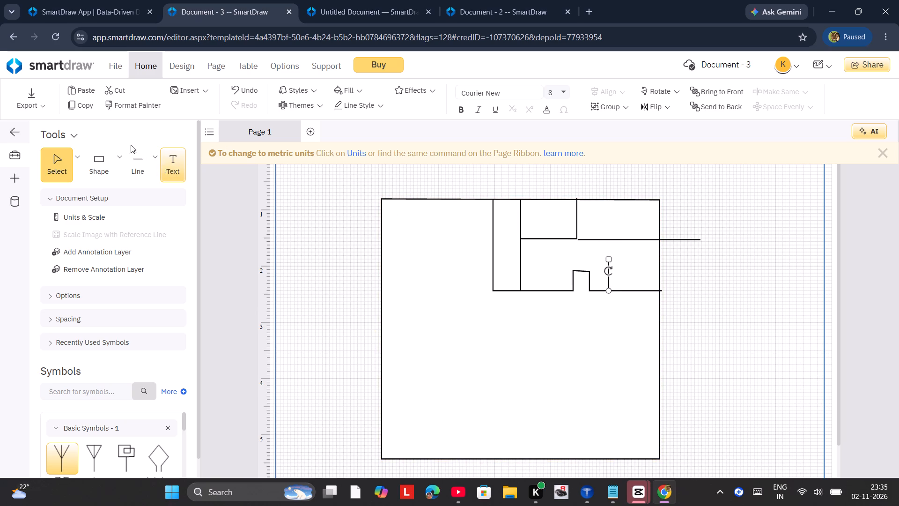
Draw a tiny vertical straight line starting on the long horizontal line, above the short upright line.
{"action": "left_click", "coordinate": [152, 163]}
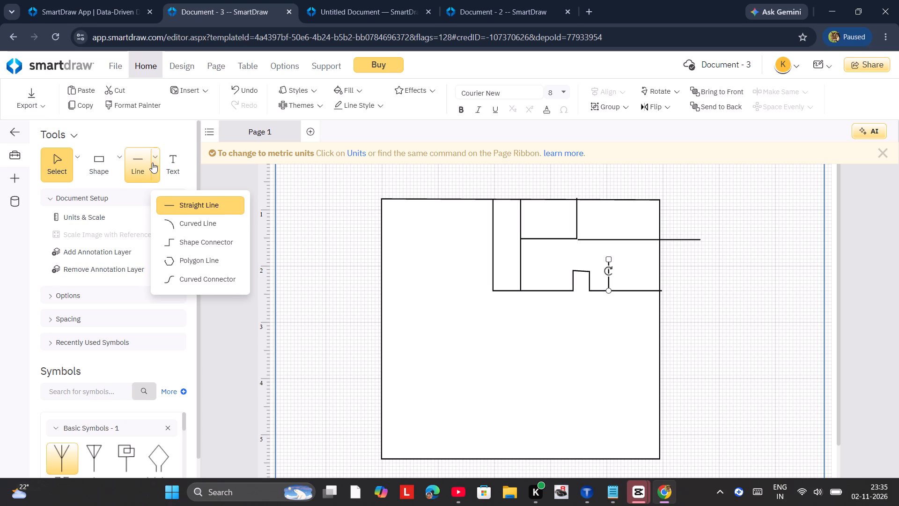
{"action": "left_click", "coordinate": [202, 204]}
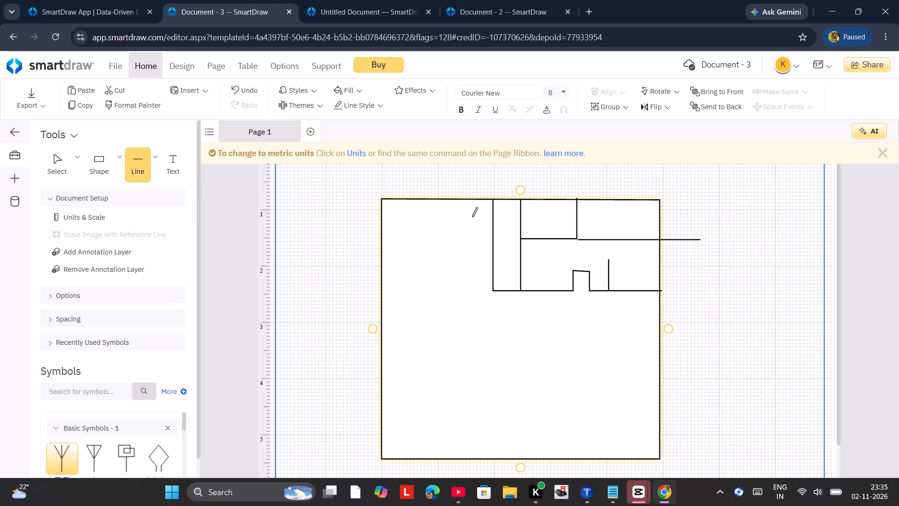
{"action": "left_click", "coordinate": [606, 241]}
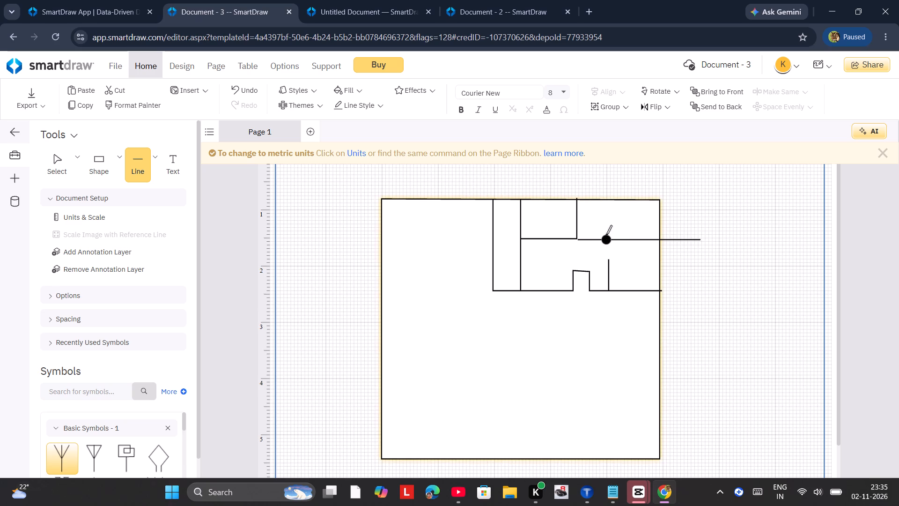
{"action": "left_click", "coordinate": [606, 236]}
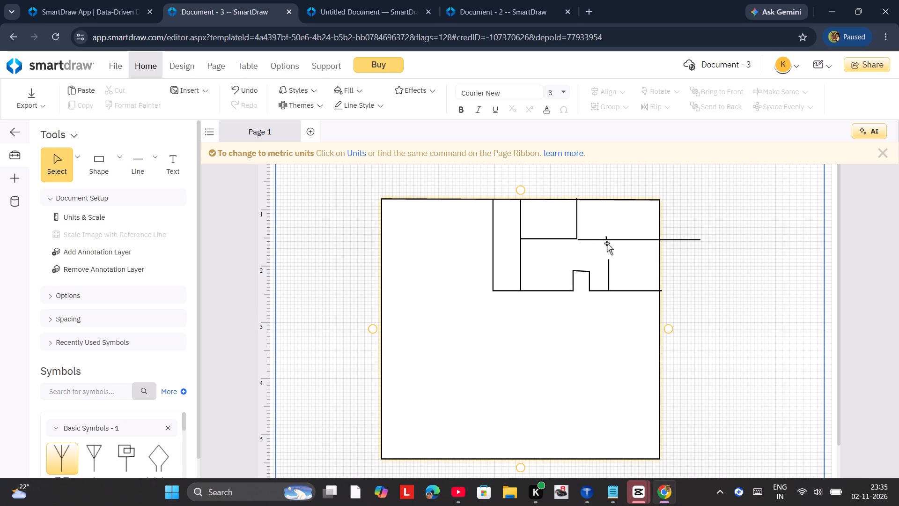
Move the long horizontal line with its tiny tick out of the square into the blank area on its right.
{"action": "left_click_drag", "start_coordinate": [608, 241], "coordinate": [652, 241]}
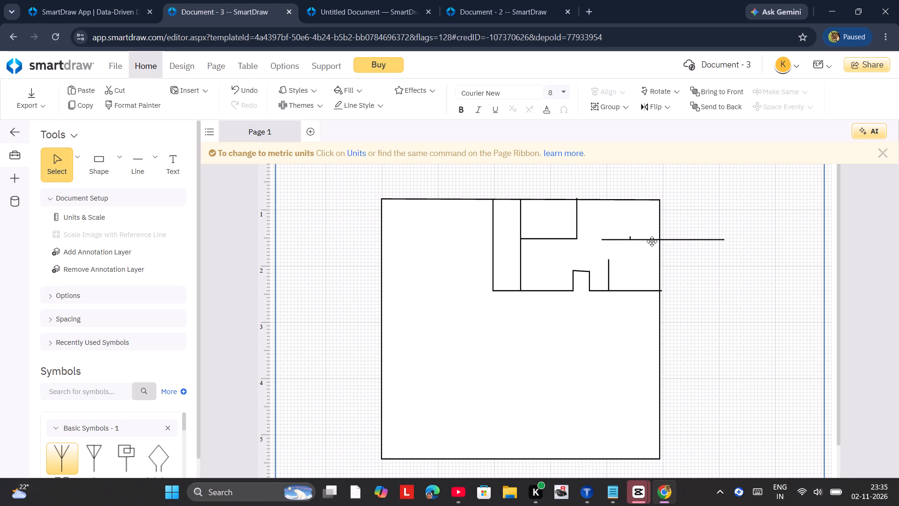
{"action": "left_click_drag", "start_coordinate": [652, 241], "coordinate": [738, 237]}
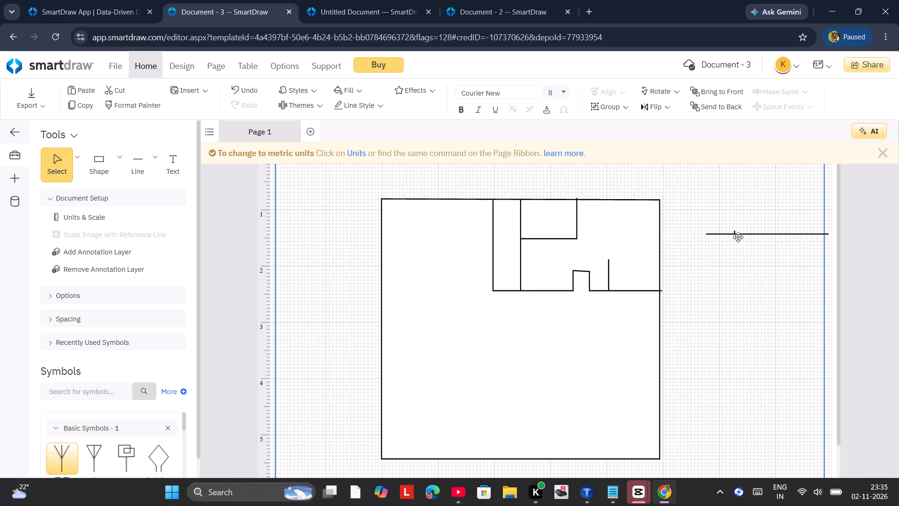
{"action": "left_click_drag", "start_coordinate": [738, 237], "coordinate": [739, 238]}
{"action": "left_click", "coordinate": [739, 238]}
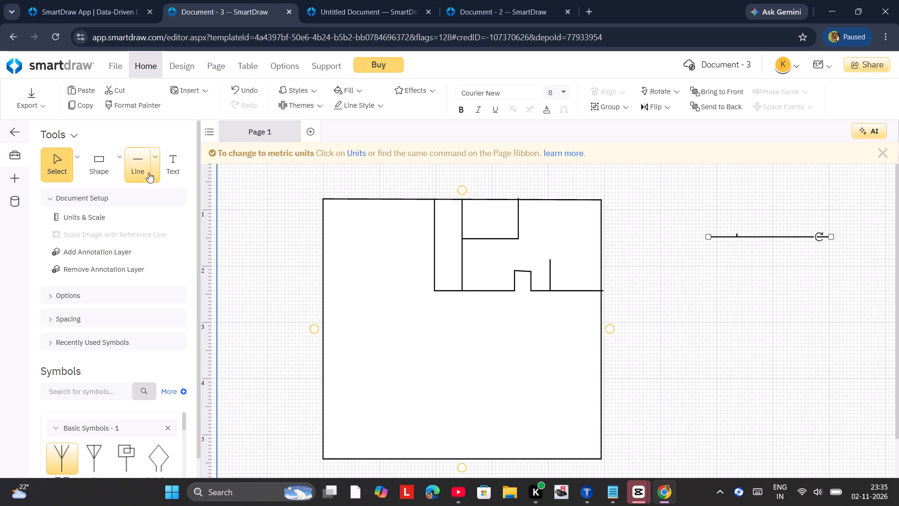
Draw a horizontal straight line about 1.3 long from the upper compartment's lower-right corner, ending just short of the square's right edge.
{"action": "left_click", "coordinate": [152, 168]}
{"action": "left_click", "coordinate": [197, 199]}
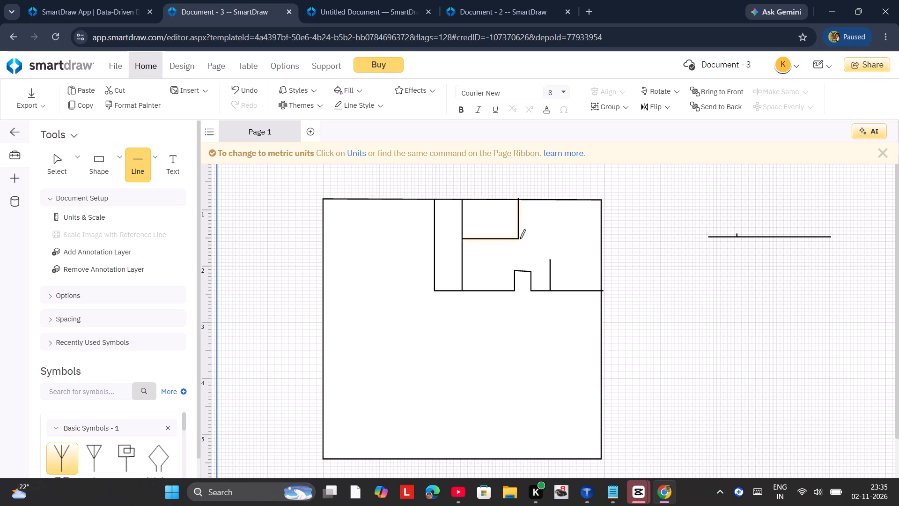
{"action": "left_click_drag", "start_coordinate": [520, 238], "coordinate": [581, 241]}
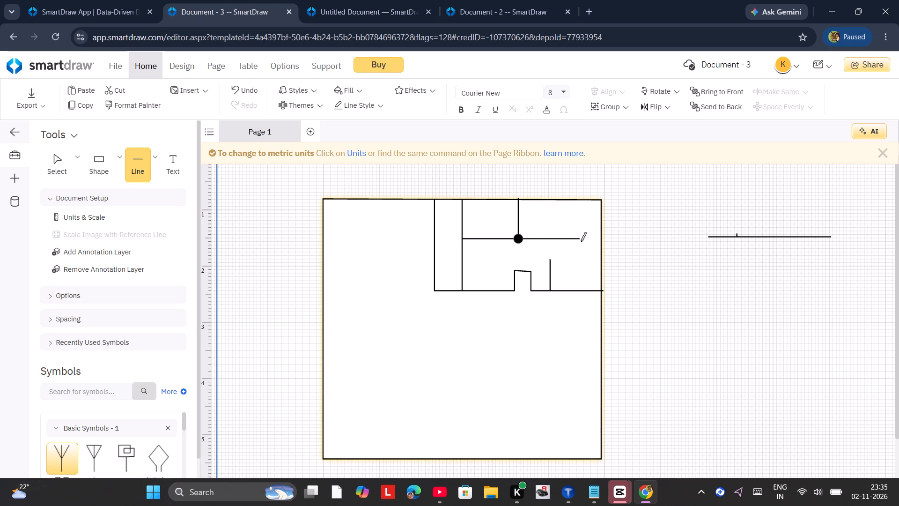
{"action": "left_click_drag", "start_coordinate": [581, 241], "coordinate": [591, 230]}
{"action": "left_click_drag", "start_coordinate": [591, 230], "coordinate": [595, 237]}
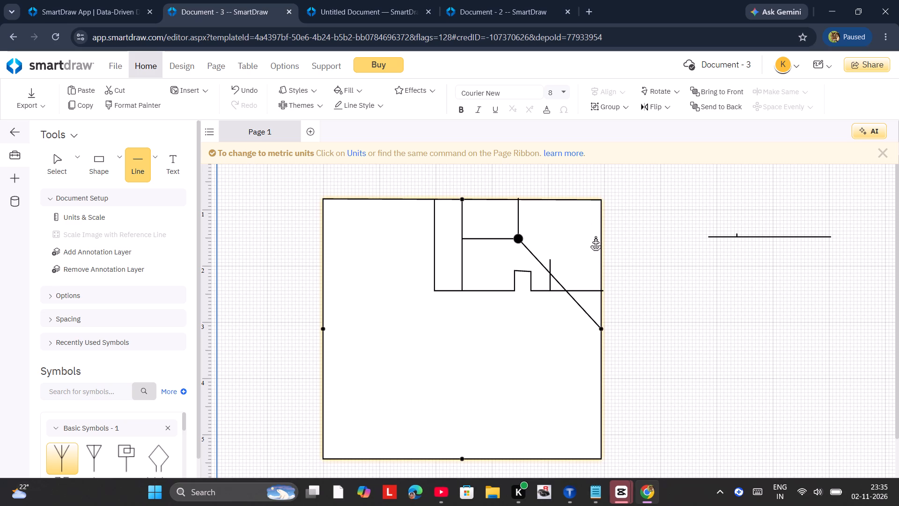
{"action": "left_click_drag", "start_coordinate": [595, 237], "coordinate": [594, 223]}
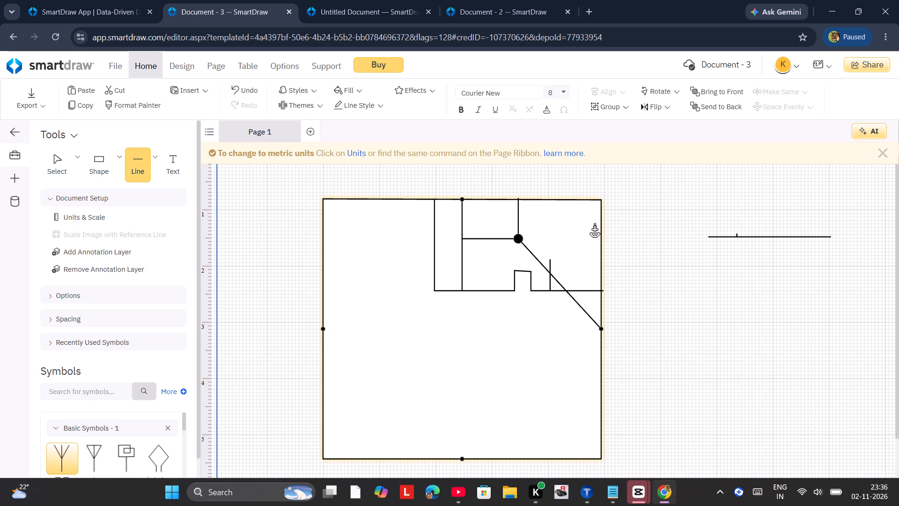
{"action": "left_click_drag", "start_coordinate": [594, 223], "coordinate": [591, 236]}
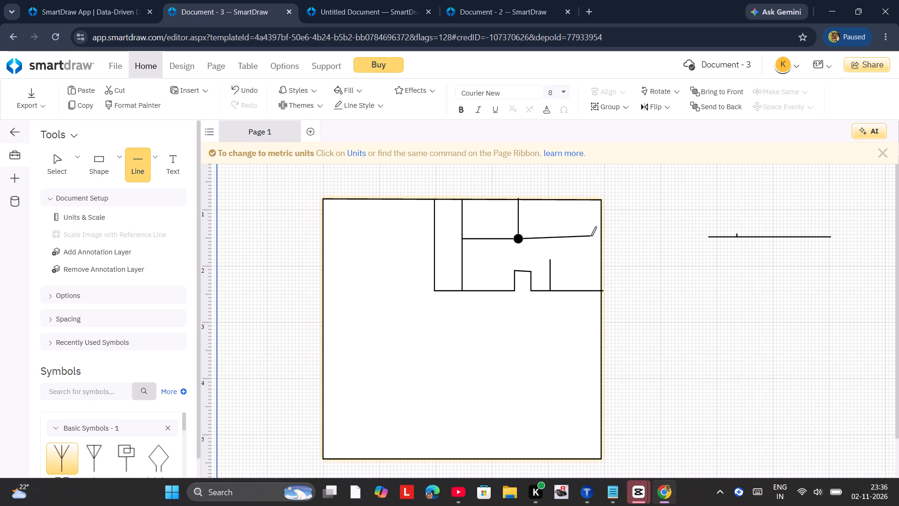
{"action": "left_click_drag", "start_coordinate": [591, 236], "coordinate": [593, 236]}
{"action": "left_click_drag", "start_coordinate": [593, 236], "coordinate": [594, 236]}
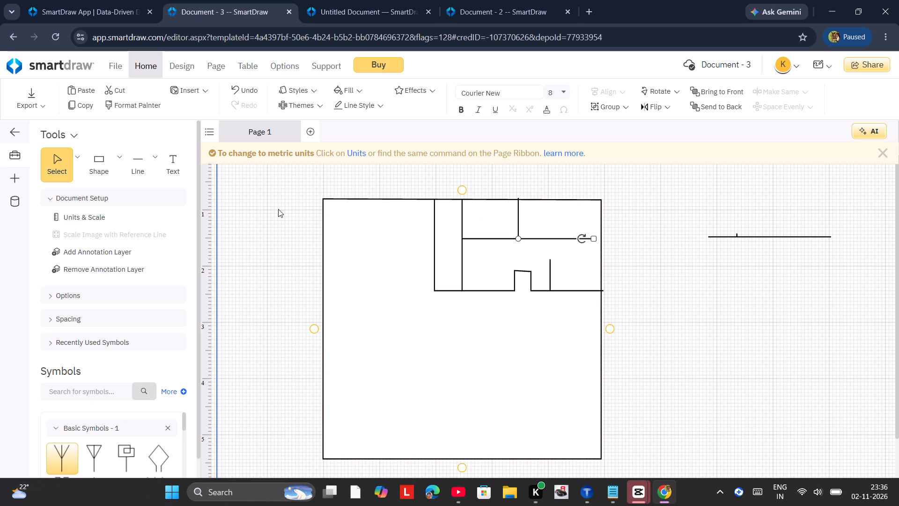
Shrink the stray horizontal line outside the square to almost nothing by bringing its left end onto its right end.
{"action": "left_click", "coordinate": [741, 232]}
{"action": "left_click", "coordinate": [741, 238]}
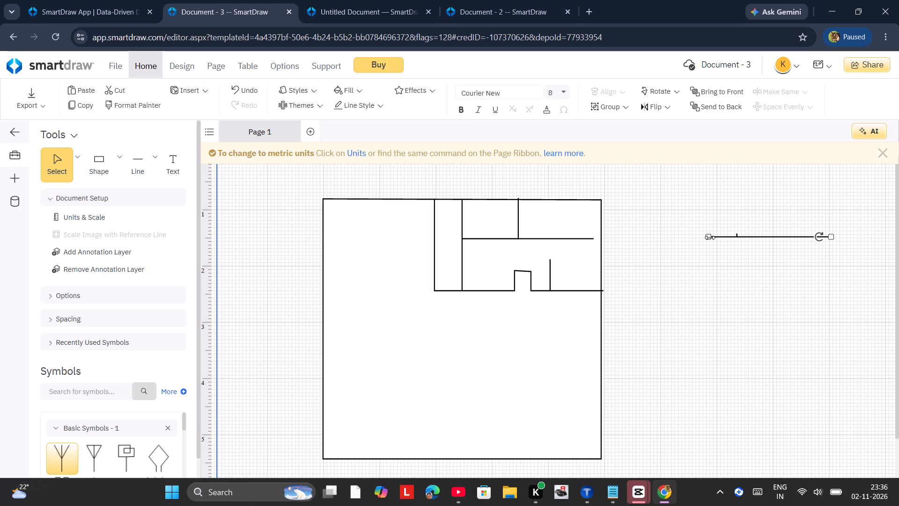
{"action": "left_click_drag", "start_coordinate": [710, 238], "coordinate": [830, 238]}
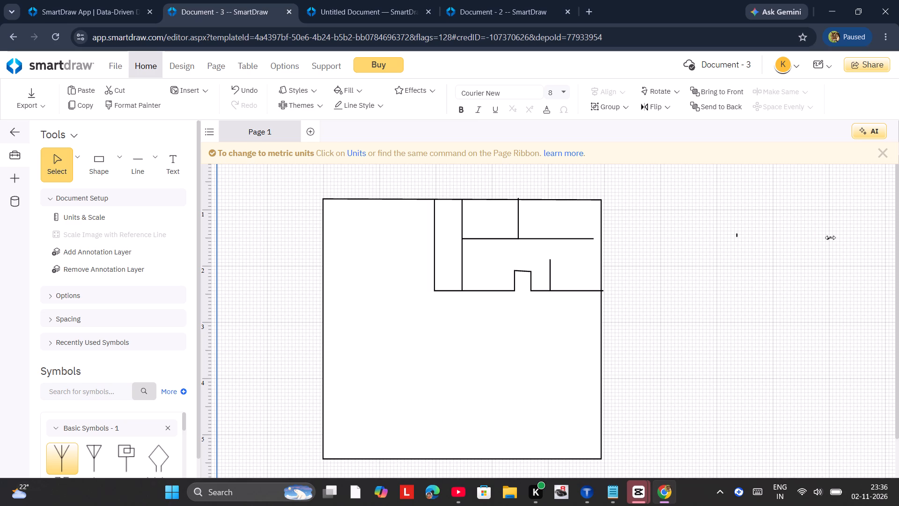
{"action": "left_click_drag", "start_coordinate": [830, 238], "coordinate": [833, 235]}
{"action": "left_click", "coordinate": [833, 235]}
Draw a tiny straight line downward from the horizontal line below the upper compartments, stopping just above the short upright line.
{"action": "left_click", "coordinate": [157, 159]}
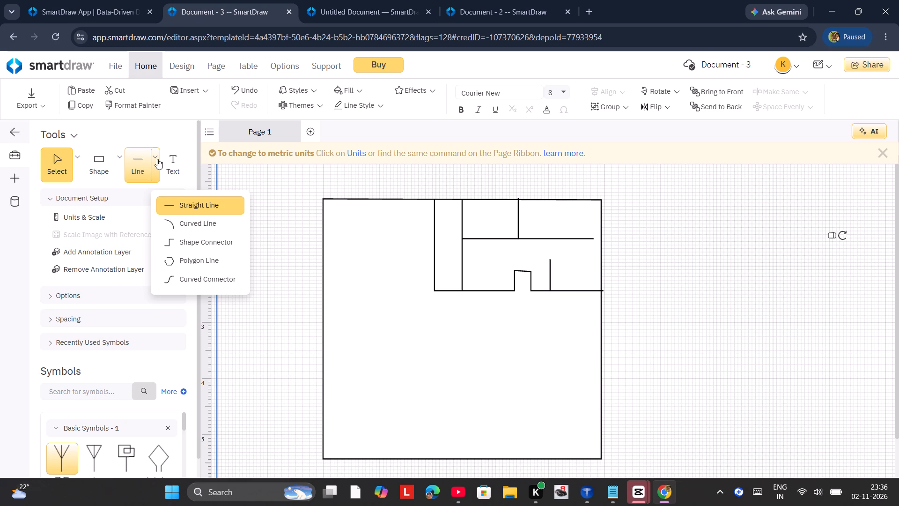
{"action": "left_click", "coordinate": [211, 205]}
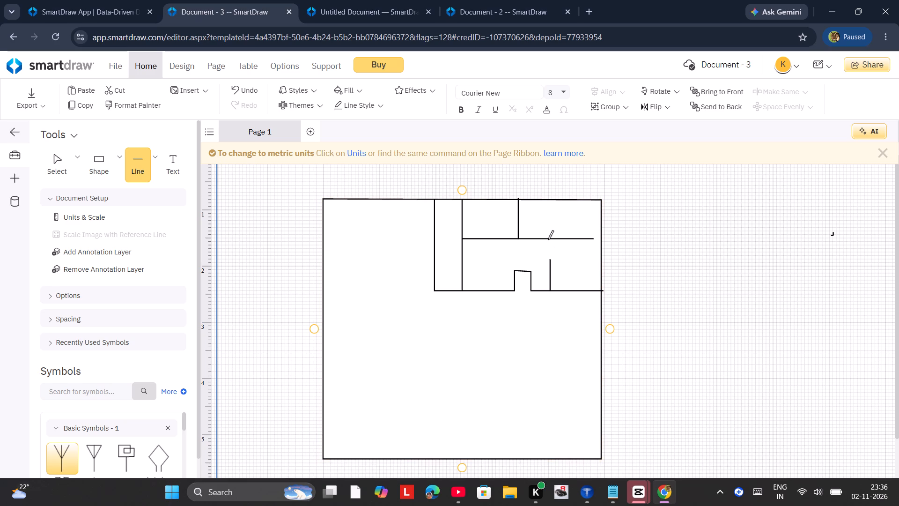
{"action": "left_click_drag", "start_coordinate": [548, 240], "coordinate": [551, 252]}
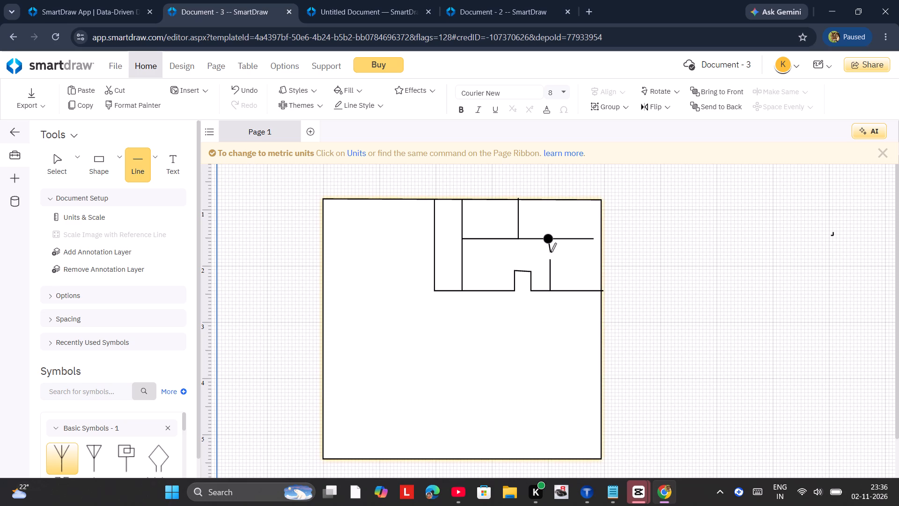
{"action": "left_click_drag", "start_coordinate": [551, 252], "coordinate": [550, 252]}
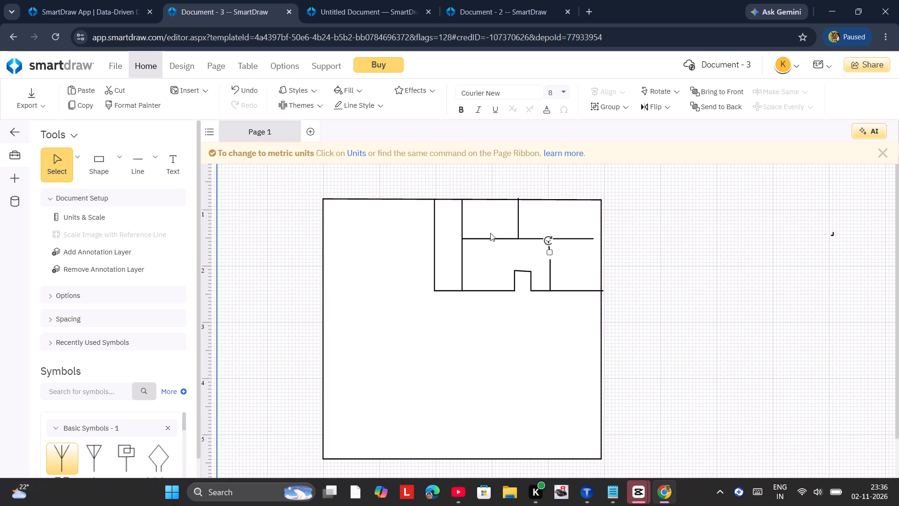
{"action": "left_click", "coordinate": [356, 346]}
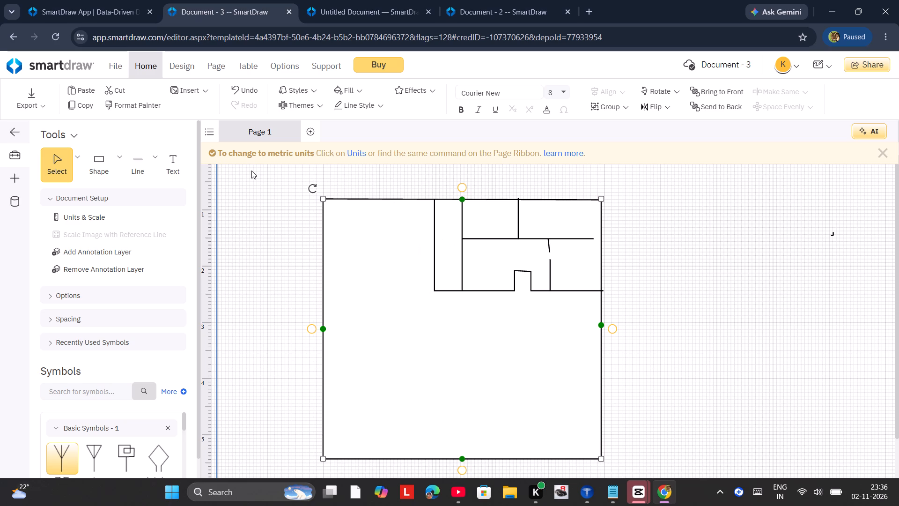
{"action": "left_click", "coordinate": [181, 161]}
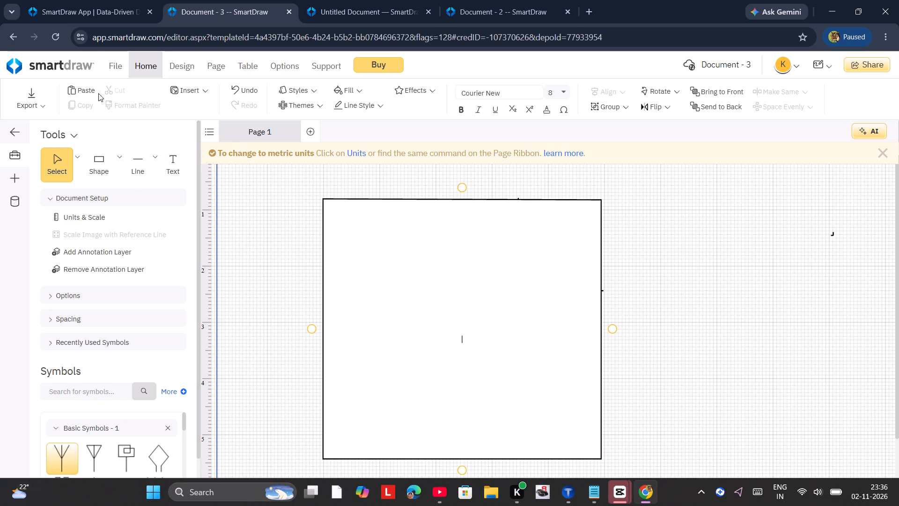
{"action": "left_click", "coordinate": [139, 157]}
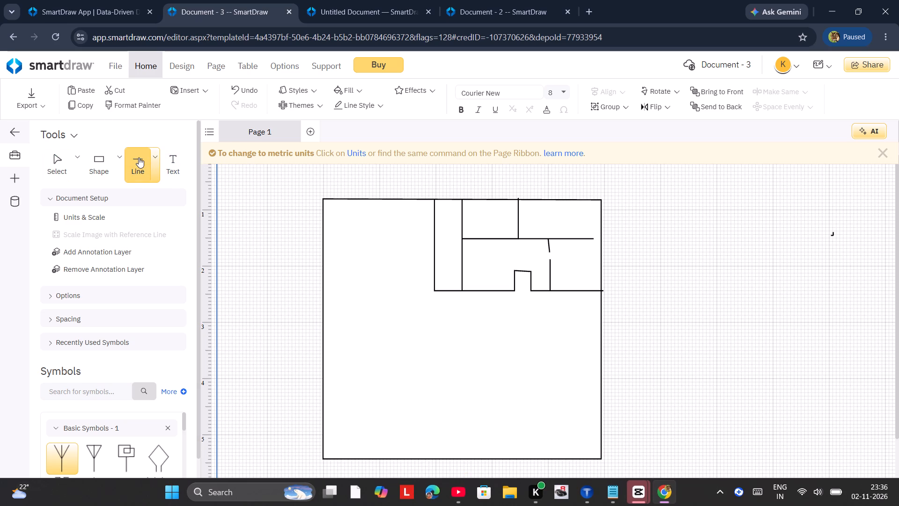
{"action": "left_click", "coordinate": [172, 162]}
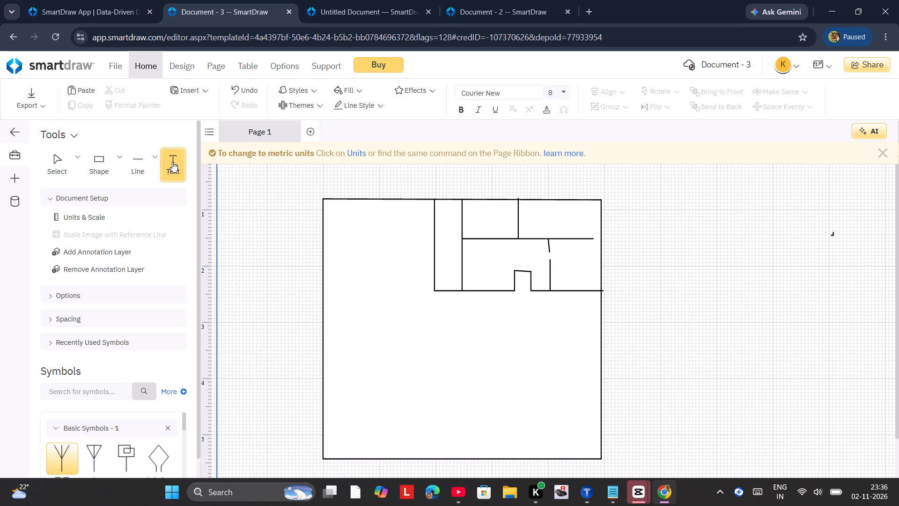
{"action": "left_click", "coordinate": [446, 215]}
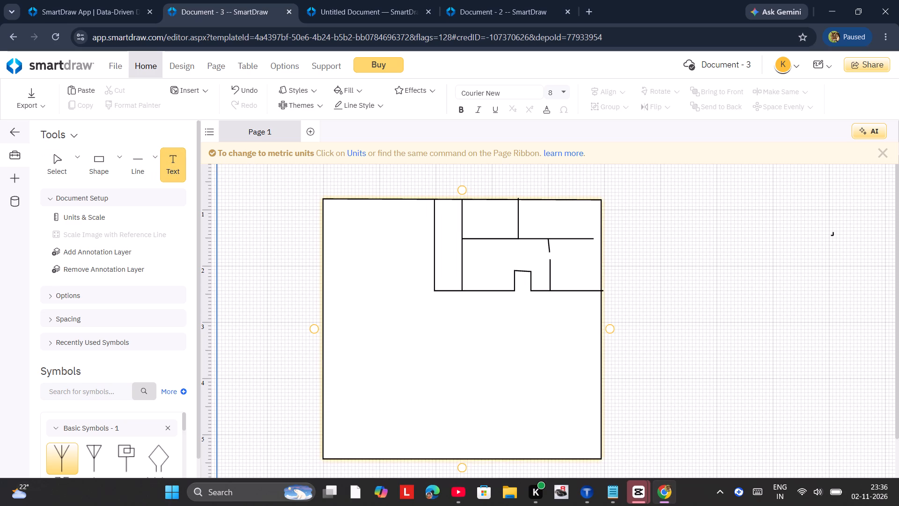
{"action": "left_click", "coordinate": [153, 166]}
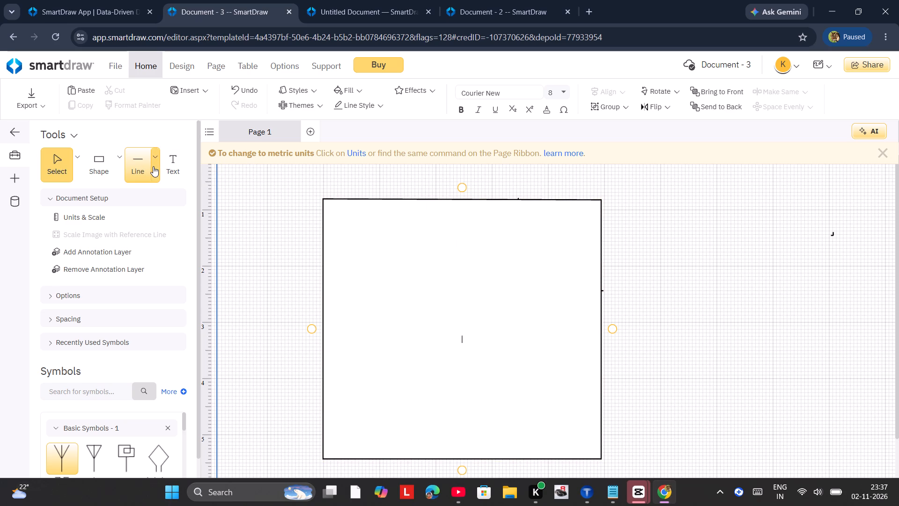
Draw a tiny vertical straight line along the narrow strip's divider, reaching just above the square's top edge.
{"action": "double_click", "coordinate": [137, 162]}
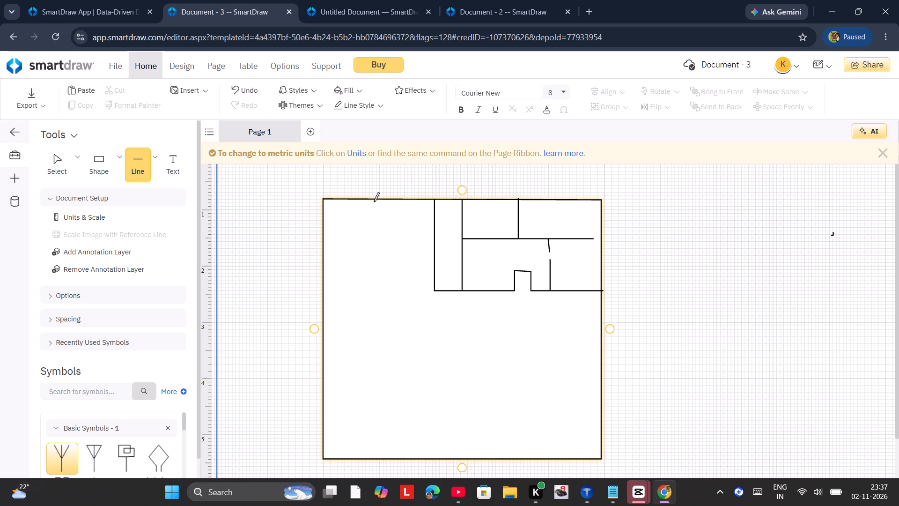
{"action": "left_click_drag", "start_coordinate": [374, 201], "coordinate": [459, 208]}
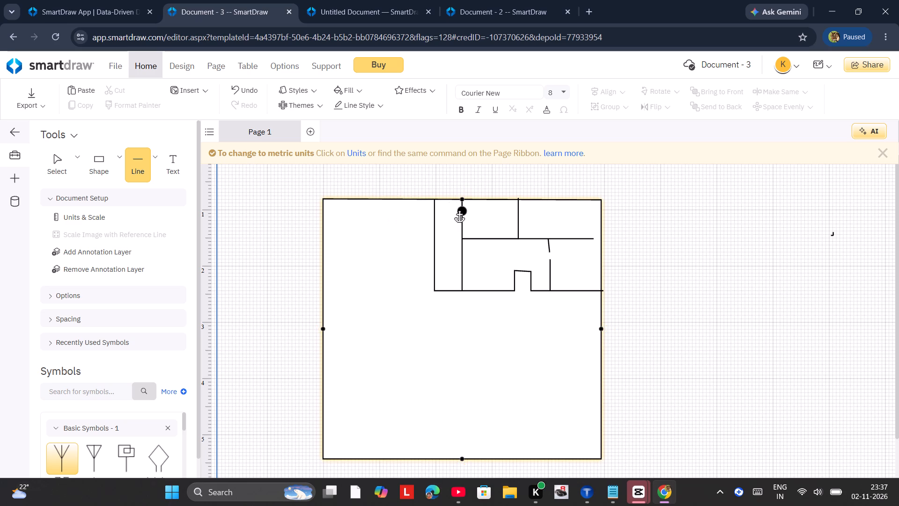
{"action": "left_click_drag", "start_coordinate": [459, 208], "coordinate": [463, 196]}
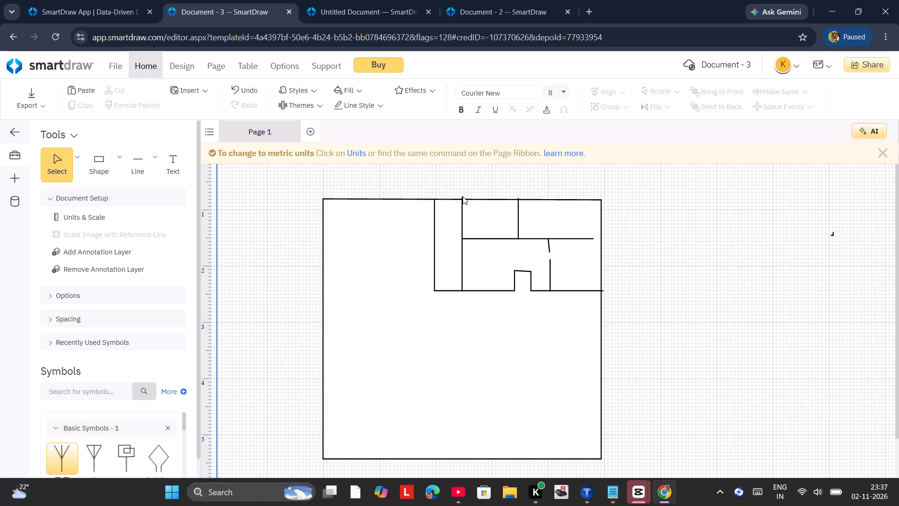
{"action": "left_click", "coordinate": [379, 200]}
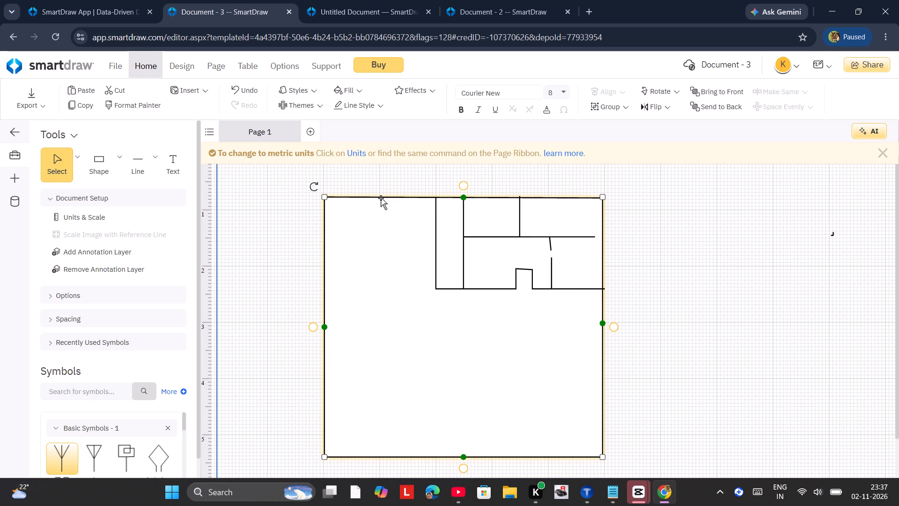
Draw a tiny polygon line at the midpoint of the square's top edge, where the narrow strip's divider meets it.
{"action": "left_click", "coordinate": [158, 162]}
{"action": "left_click", "coordinate": [214, 265]}
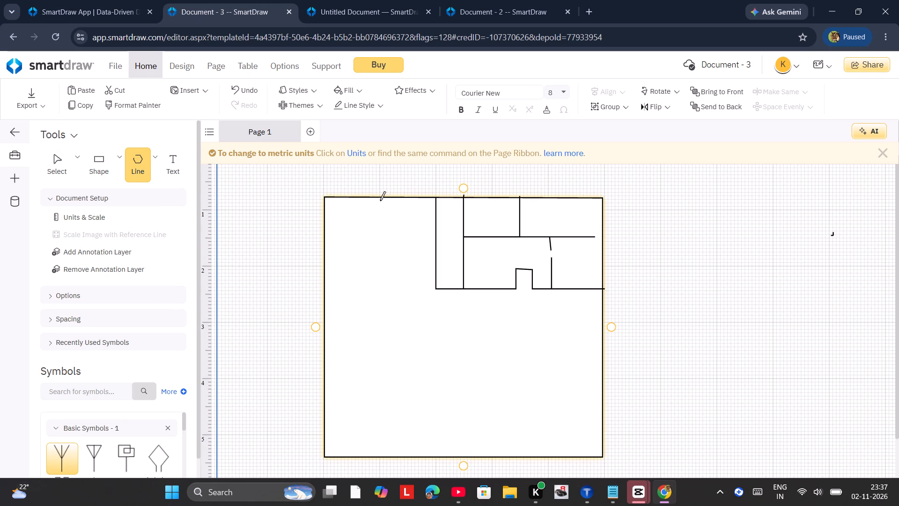
{"action": "left_click_drag", "start_coordinate": [377, 199], "coordinate": [381, 222]}
{"action": "left_click_drag", "start_coordinate": [381, 222], "coordinate": [462, 197]}
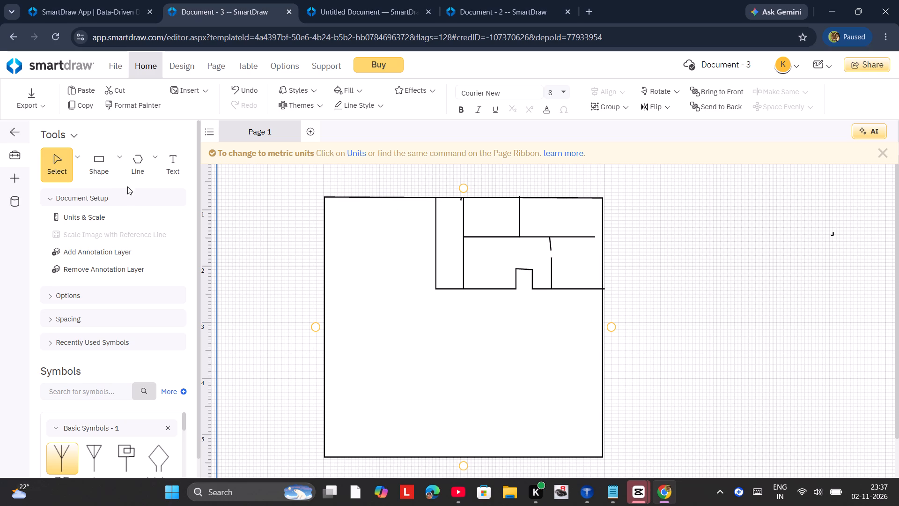
Start a polygon line about 5.1 high and 0.9 wide outside the square, from its left edge diagonally up, straight down, and to its lower-left corner.
{"action": "left_click", "coordinate": [134, 176]}
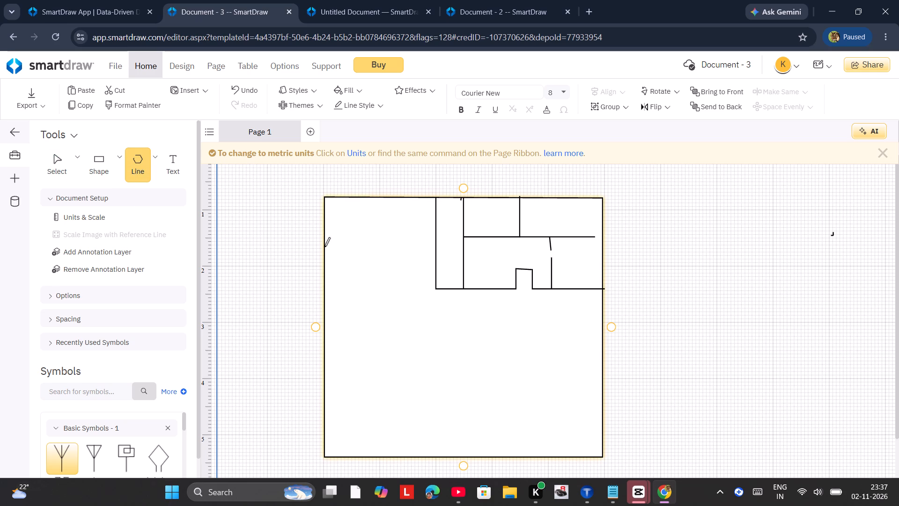
{"action": "left_click_drag", "start_coordinate": [325, 244], "coordinate": [325, 249]}
{"action": "left_click_drag", "start_coordinate": [325, 249], "coordinate": [327, 249]}
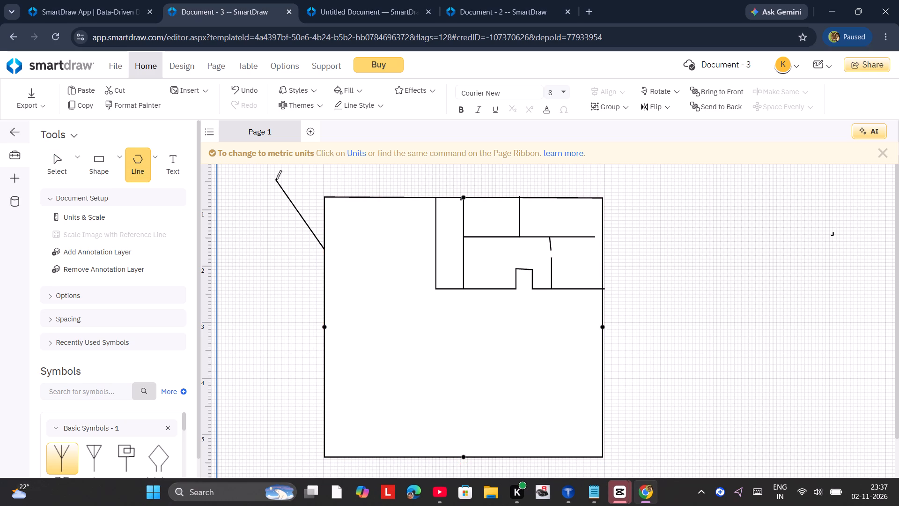
{"action": "left_click", "coordinate": [276, 179]}
{"action": "left_click", "coordinate": [274, 466]}
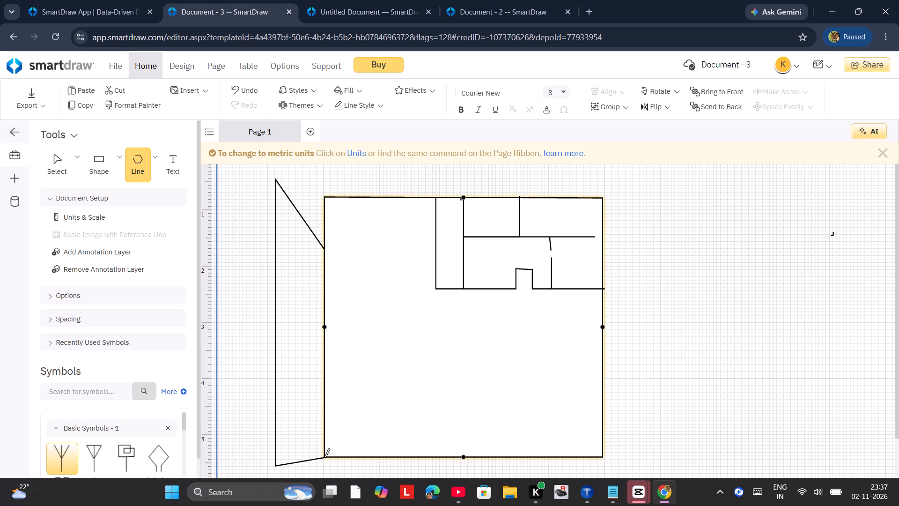
{"action": "left_click", "coordinate": [324, 458]}
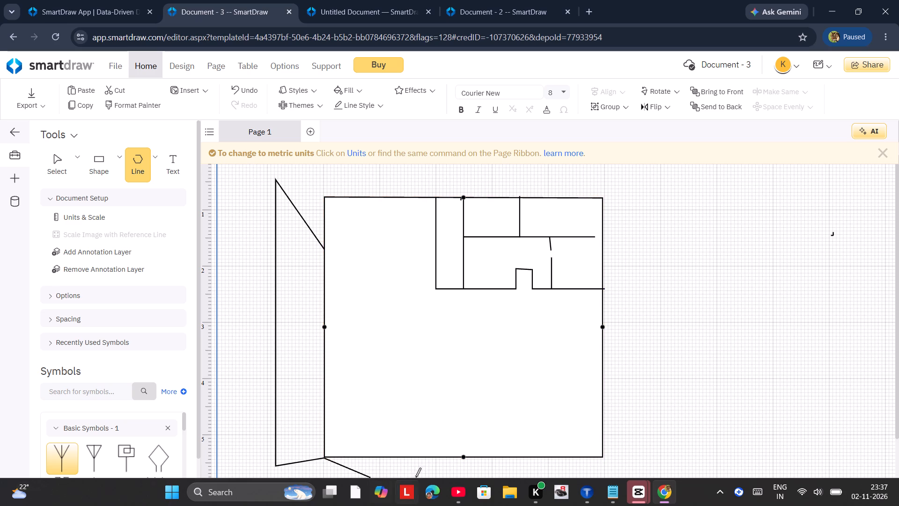
Close the Typing Master, CapCut and YouTube windows from the window overview, and switch back to the SmartDraw drawing.
{"action": "left_click", "coordinate": [324, 478]}
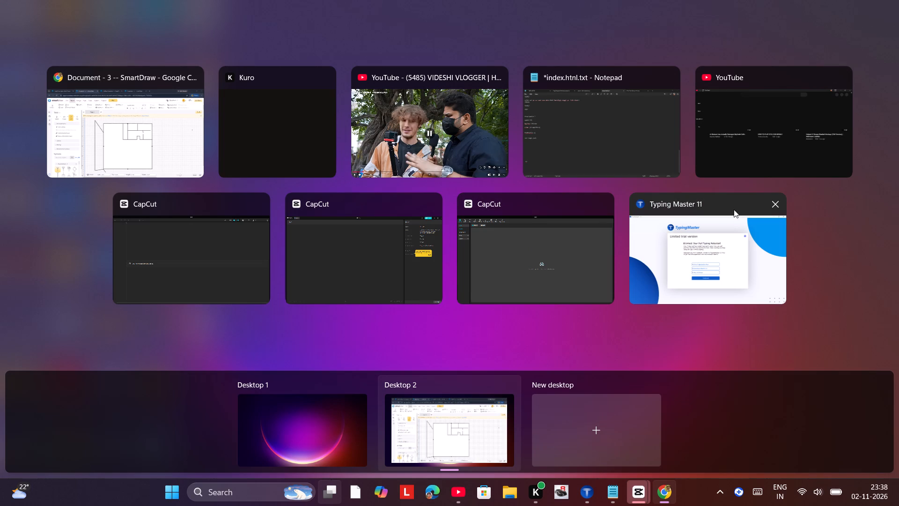
{"action": "left_click", "coordinate": [781, 205]}
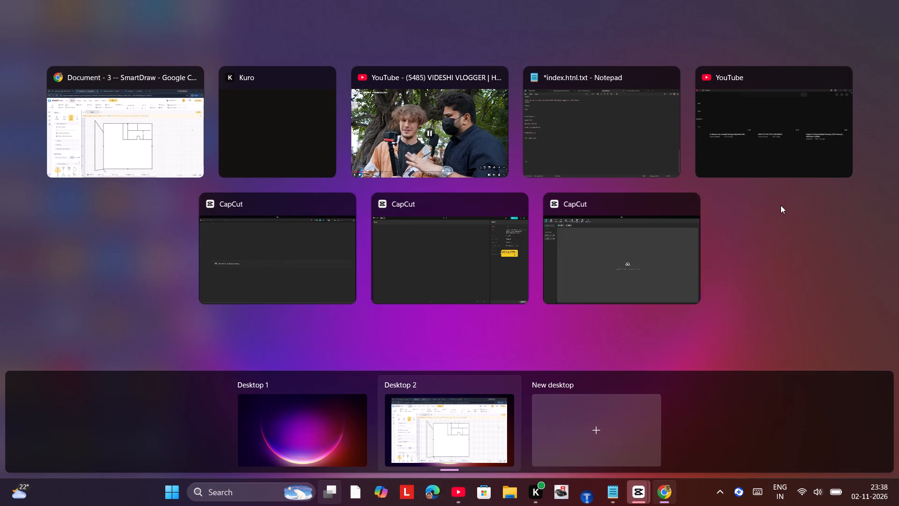
{"action": "left_click", "coordinate": [690, 202]}
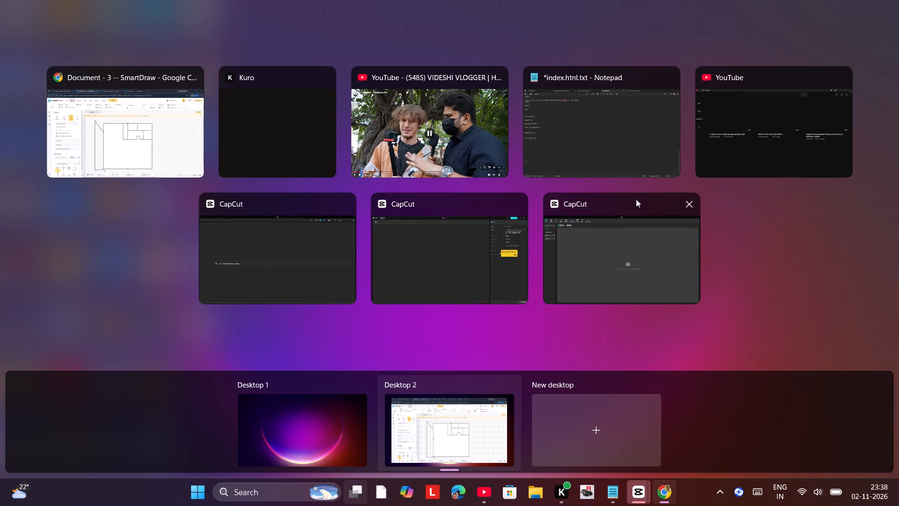
{"action": "left_click", "coordinate": [691, 206]}
{"action": "triple_click", "coordinate": [691, 206]}
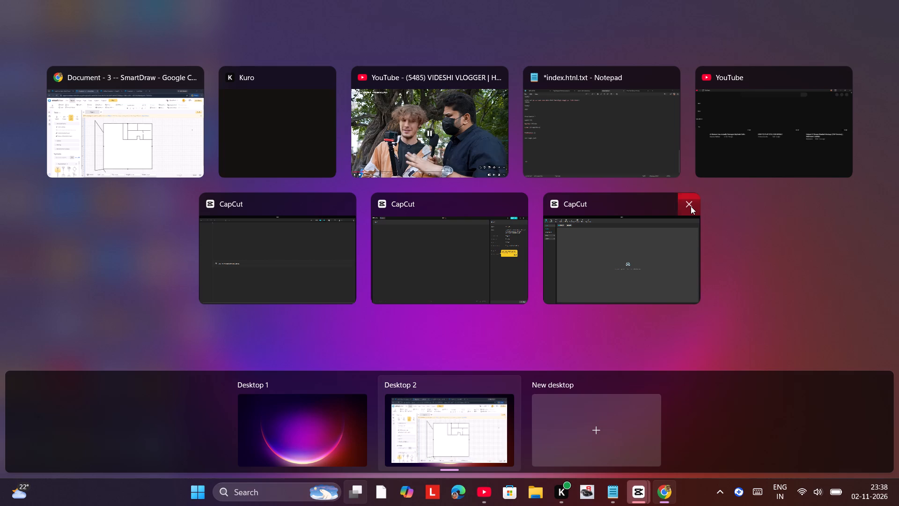
{"action": "double_click", "coordinate": [691, 206]}
{"action": "left_click", "coordinate": [517, 201]}
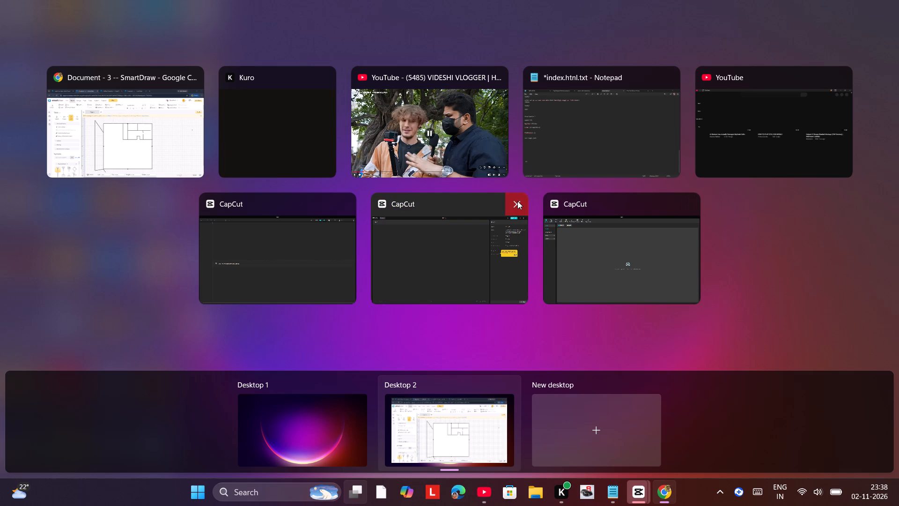
{"action": "triple_click", "coordinate": [517, 201]}
{"action": "double_click", "coordinate": [517, 201]}
{"action": "left_click_drag", "start_coordinate": [517, 201], "coordinate": [327, 193]}
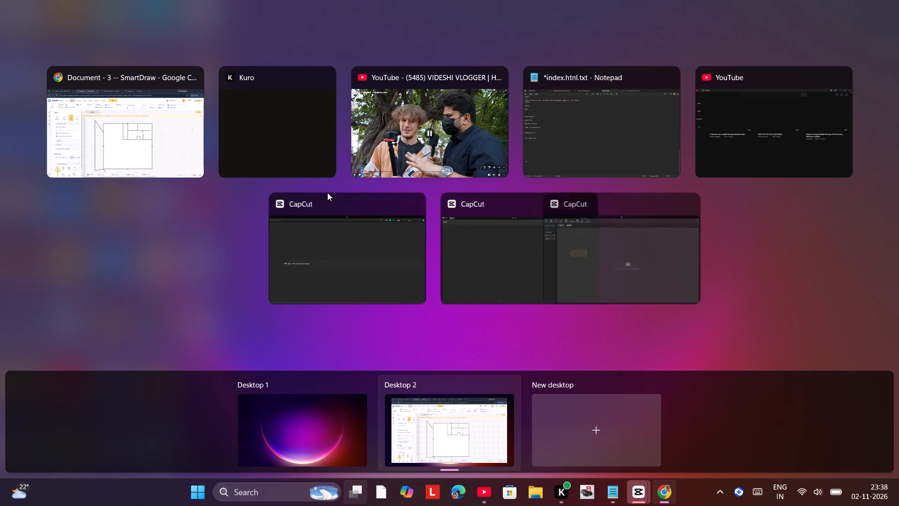
{"action": "left_click_drag", "start_coordinate": [327, 193], "coordinate": [654, 136]}
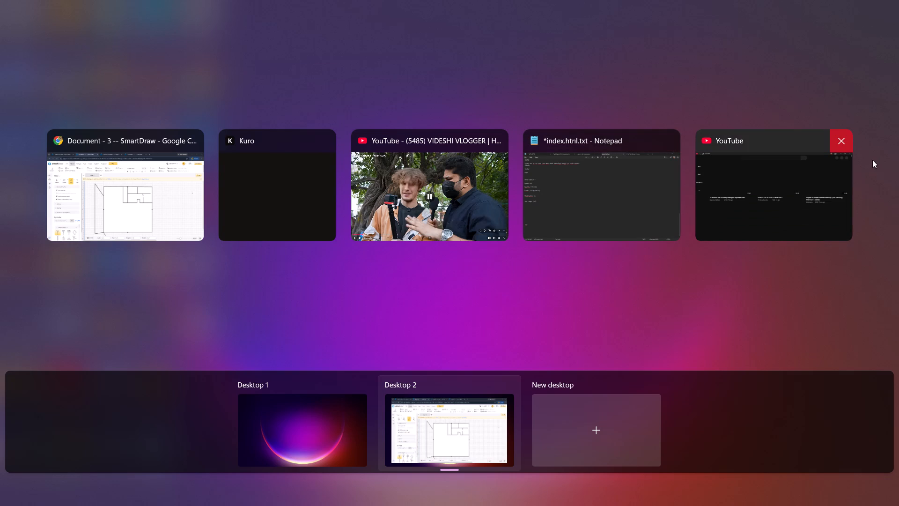
{"action": "left_click", "coordinate": [843, 141]}
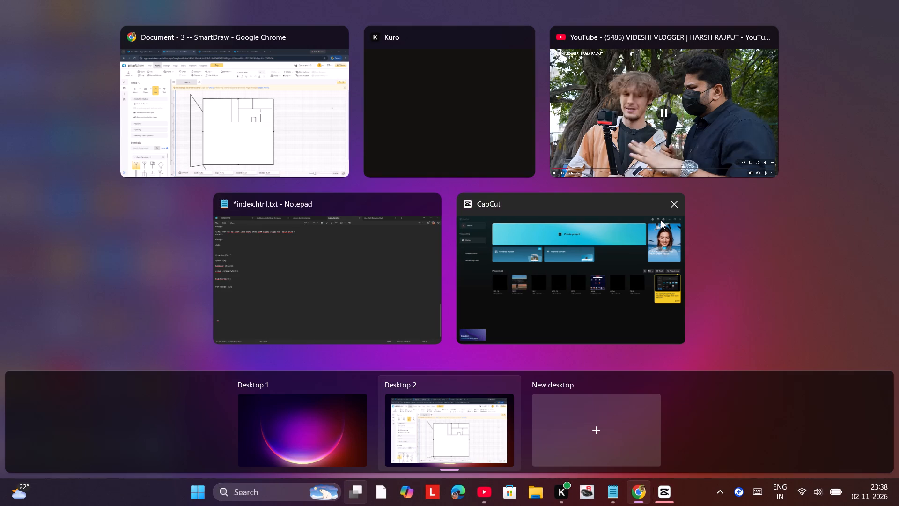
{"action": "left_click", "coordinate": [672, 209]}
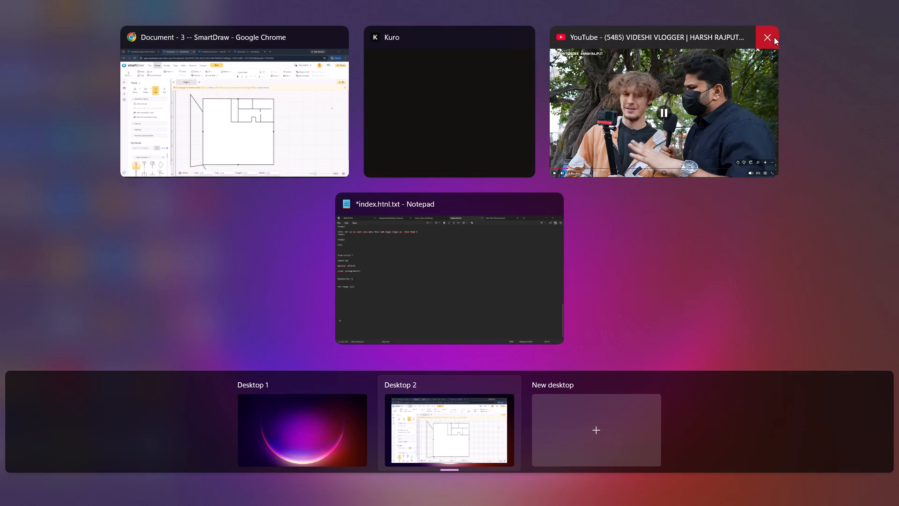
{"action": "left_click", "coordinate": [768, 35]}
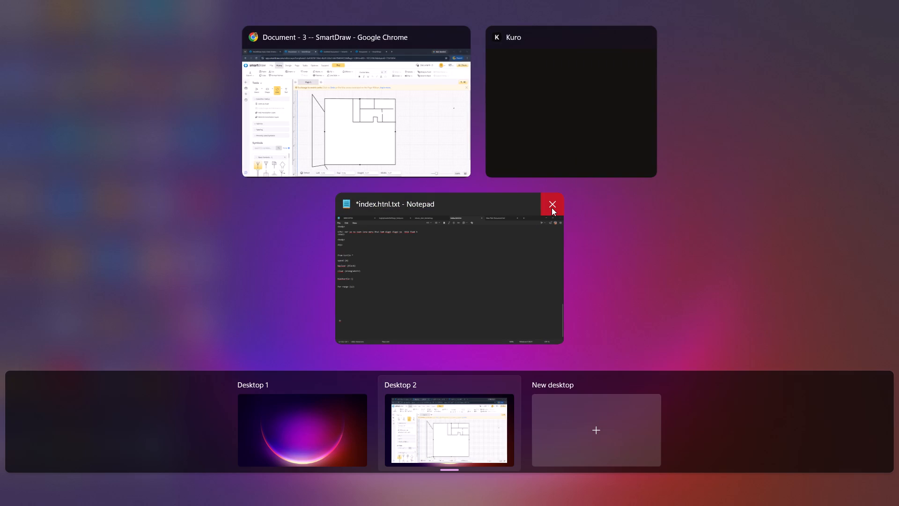
{"action": "left_click", "coordinate": [411, 154]}
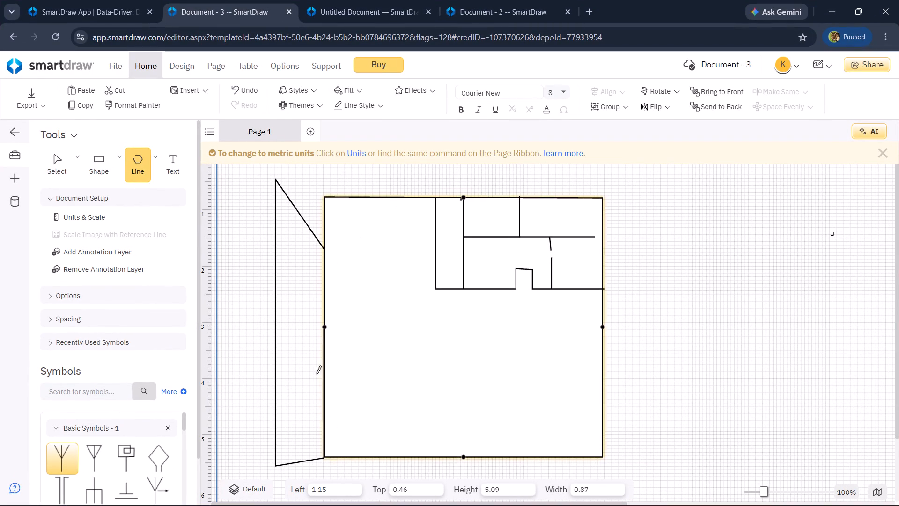
Extend the polygon line down from the square's lower-left corner, across below its bottom edge, and back to its lower-right corner.
{"action": "left_click", "coordinate": [324, 479]}
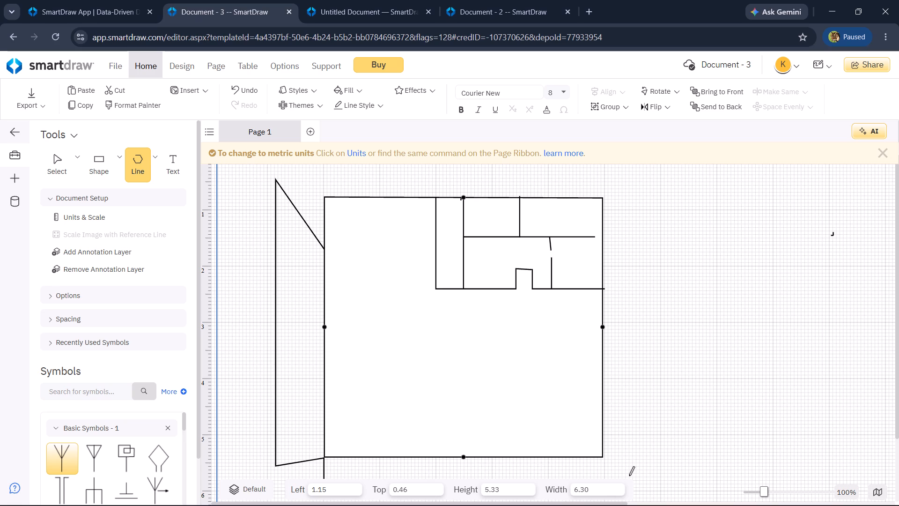
{"action": "left_click_drag", "start_coordinate": [638, 474], "coordinate": [643, 482]}
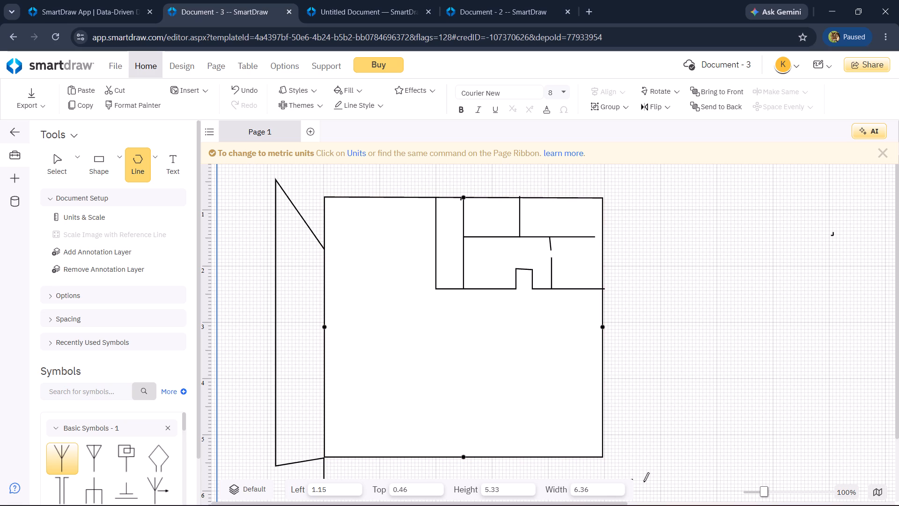
{"action": "left_click_drag", "start_coordinate": [643, 482], "coordinate": [640, 479]}
{"action": "left_click", "coordinate": [640, 479]}
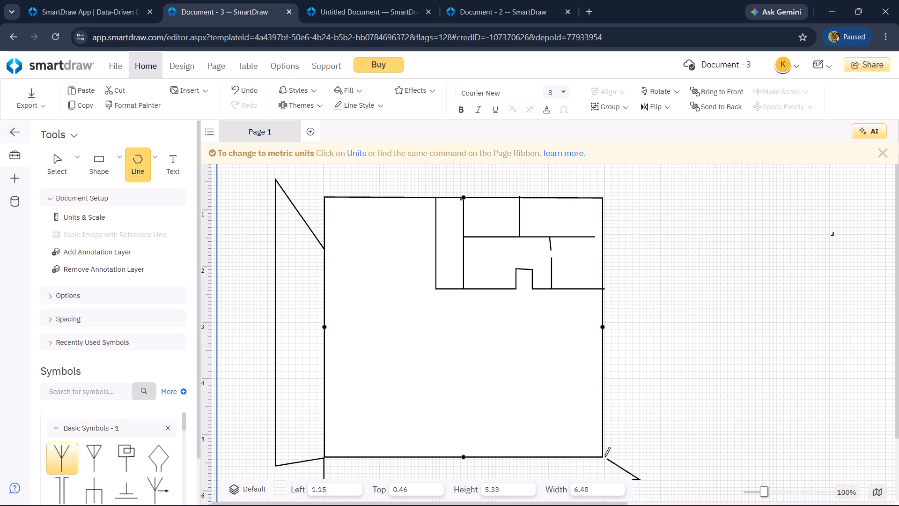
{"action": "left_click", "coordinate": [603, 455]}
Continue the polygon line outward, up beside the square's right edge and back to its upper-right corner, finishing it about 5.44 high and 6.90 wide.
{"action": "left_click_drag", "start_coordinate": [661, 461], "coordinate": [644, 409]}
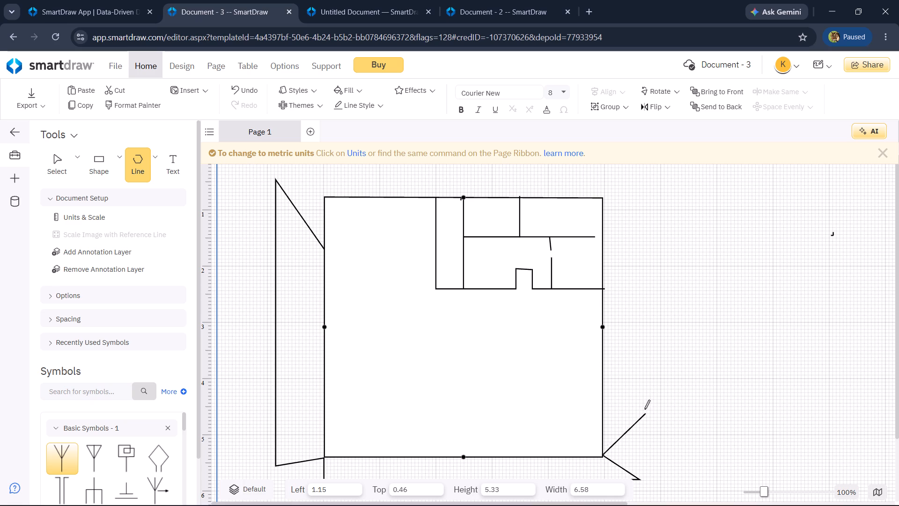
{"action": "left_click_drag", "start_coordinate": [644, 409], "coordinate": [663, 469]}
{"action": "left_click", "coordinate": [663, 469]}
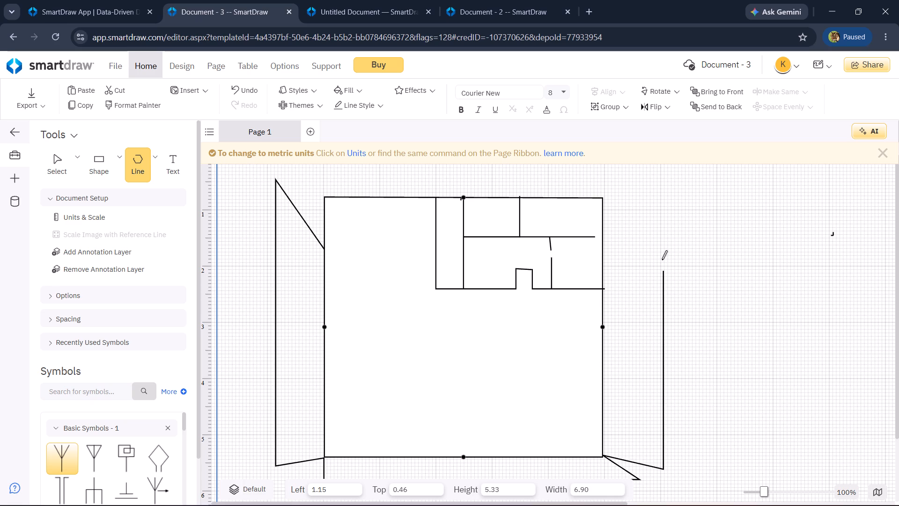
{"action": "left_click", "coordinate": [653, 171]}
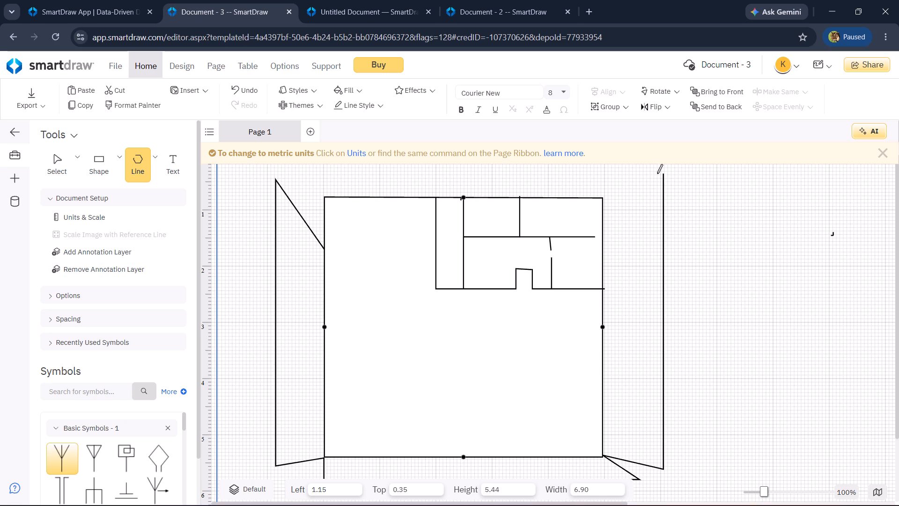
{"action": "left_click", "coordinate": [656, 173]}
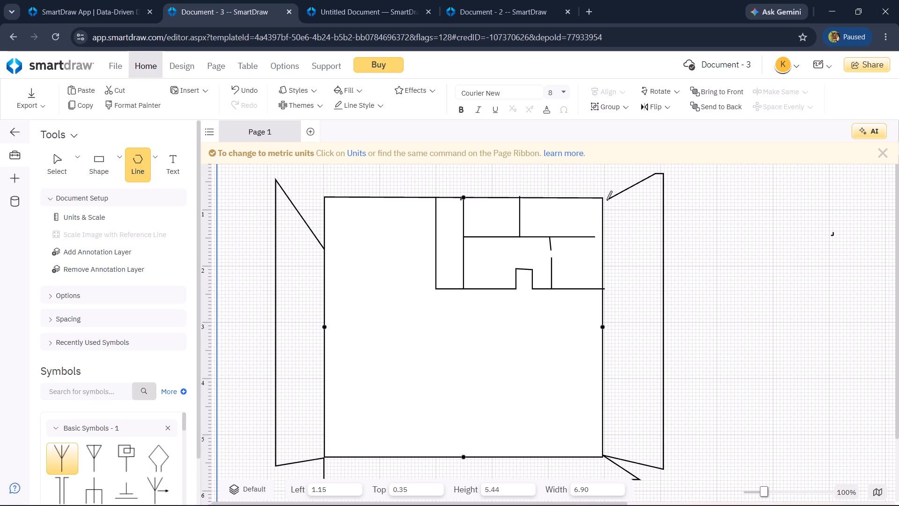
{"action": "left_click", "coordinate": [602, 199]}
{"action": "double_click", "coordinate": [601, 199]}
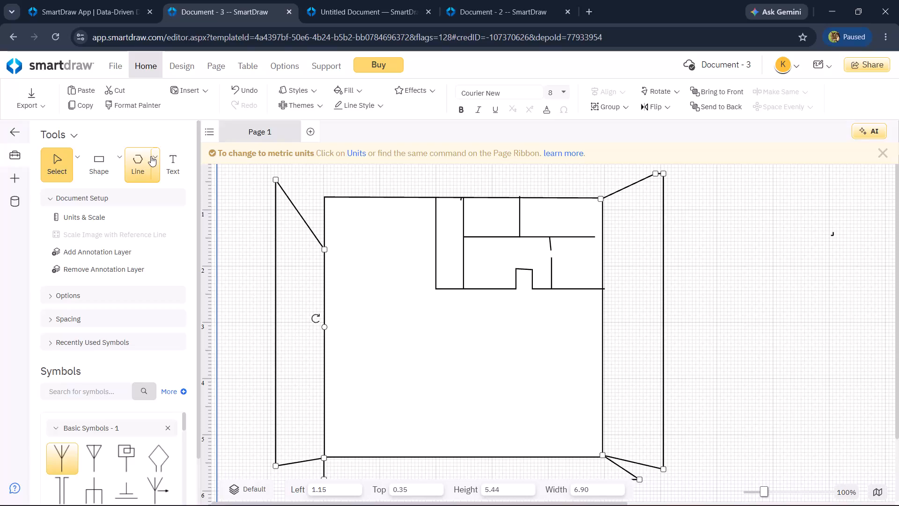
Draw a horizontal straight line about 6.88 wide above the square, from the outline's upper-left point to its right side.
{"action": "left_click_drag", "start_coordinate": [151, 156], "coordinate": [157, 157]}
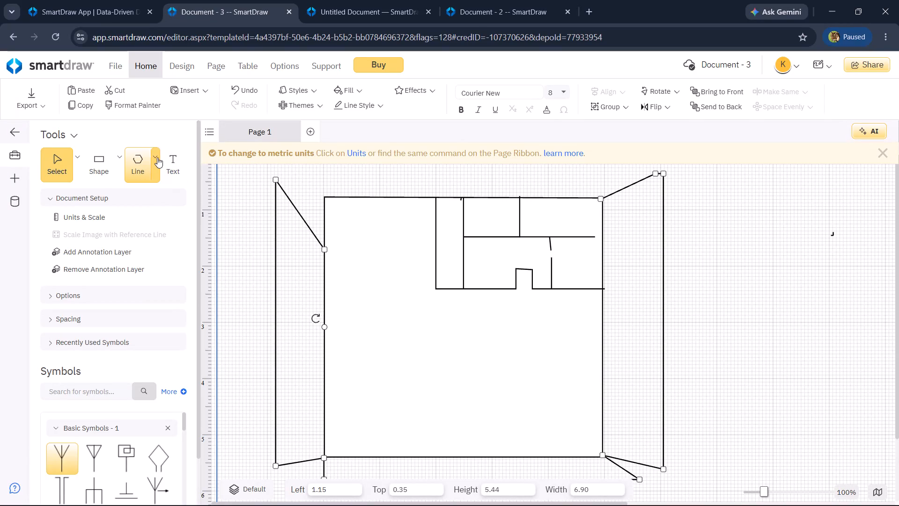
{"action": "left_click_drag", "start_coordinate": [157, 157], "coordinate": [157, 156]}
{"action": "left_click", "coordinate": [157, 156]}
{"action": "left_click", "coordinate": [157, 156]}
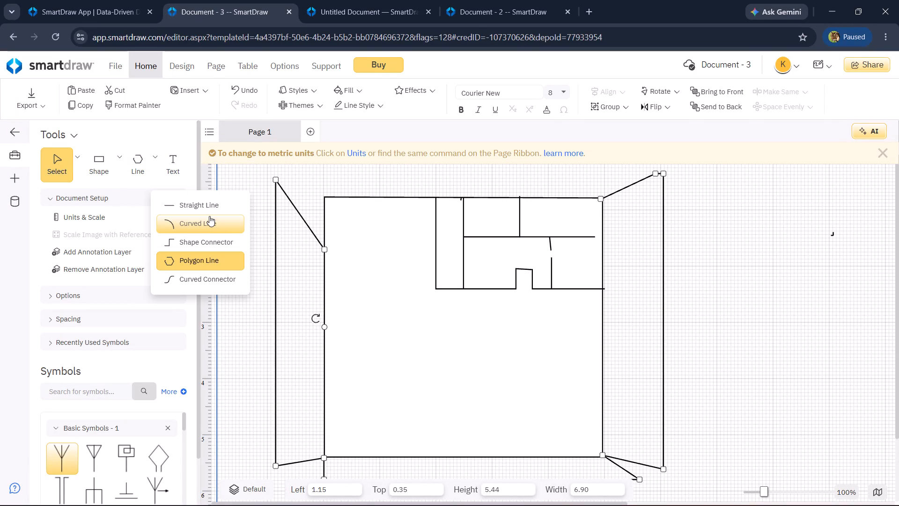
{"action": "left_click", "coordinate": [210, 211]}
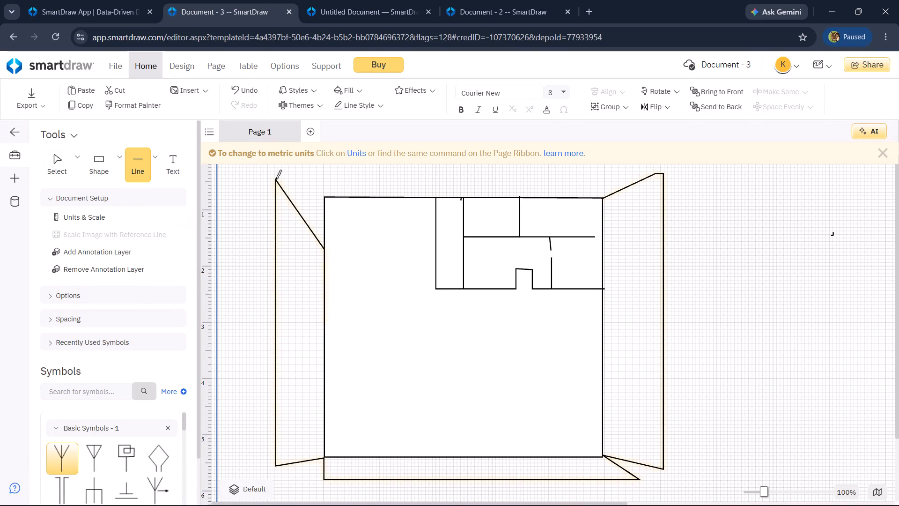
{"action": "left_click_drag", "start_coordinate": [276, 179], "coordinate": [589, 143]}
{"action": "scroll", "coordinate": [550, 173], "scroll_direction": "right", "scroll_amount": 1}
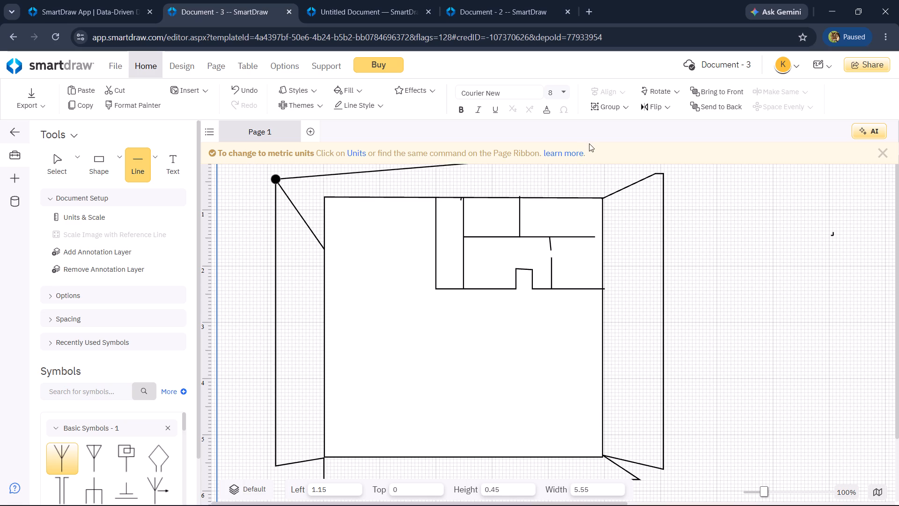
{"action": "left_click_drag", "start_coordinate": [589, 143], "coordinate": [661, 165]}
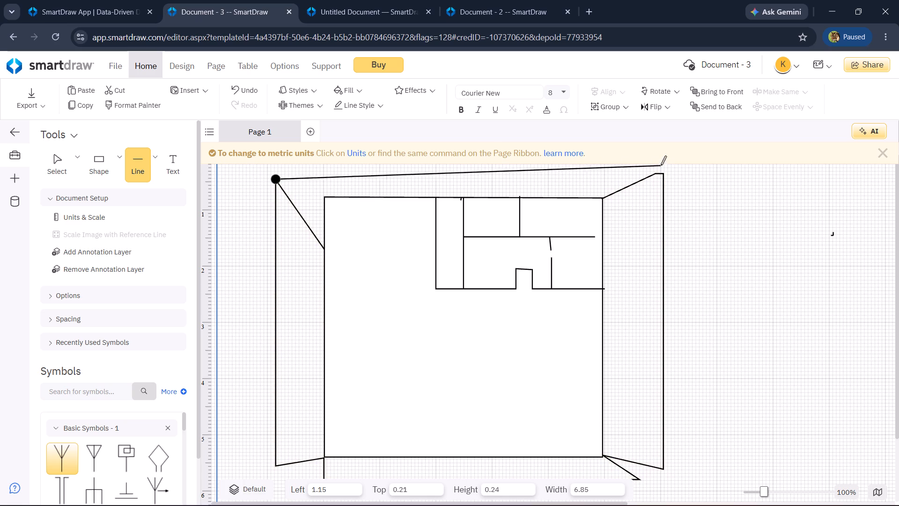
{"action": "left_click_drag", "start_coordinate": [661, 165], "coordinate": [658, 166]}
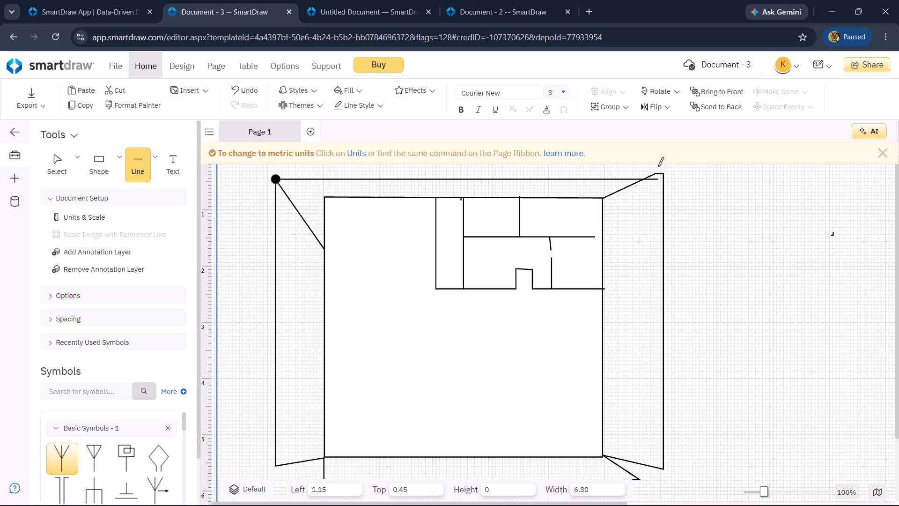
{"action": "left_click_drag", "start_coordinate": [658, 166], "coordinate": [662, 169]}
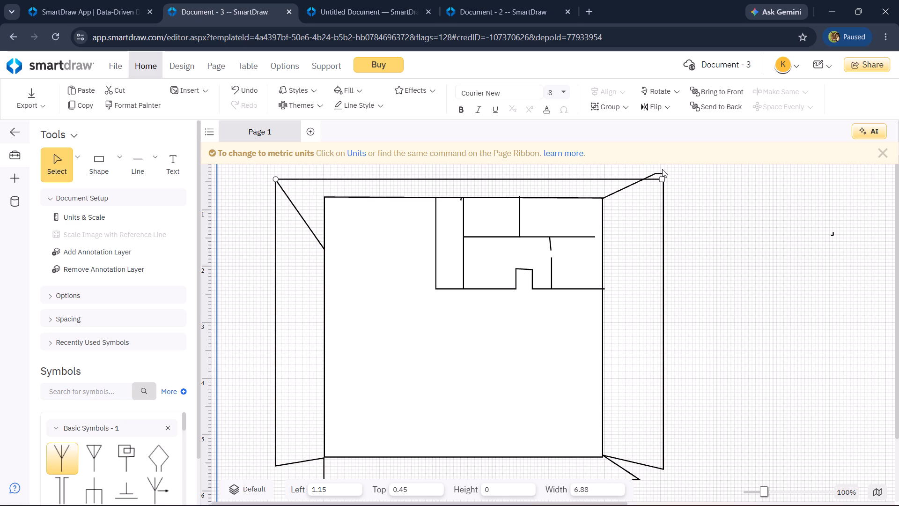
{"action": "left_click", "coordinate": [662, 169]}
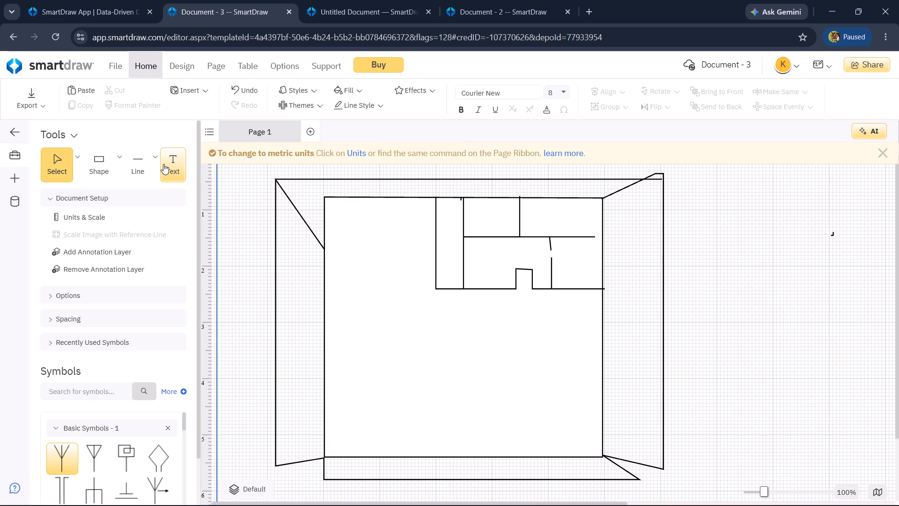
Draw a horizontal straight line about 6.85 wide just below the square, from the outline's lower-left point to its lower-right point.
{"action": "left_click", "coordinate": [150, 162]}
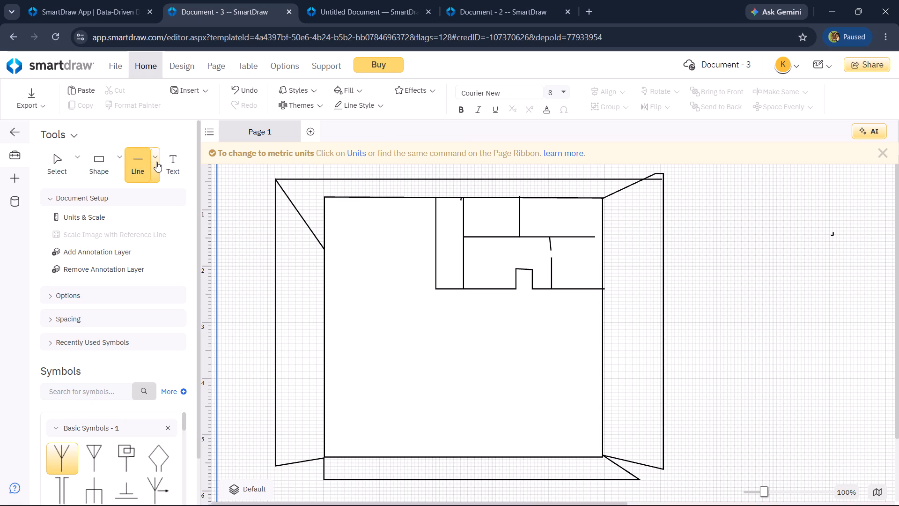
{"action": "left_click", "coordinate": [156, 162]}
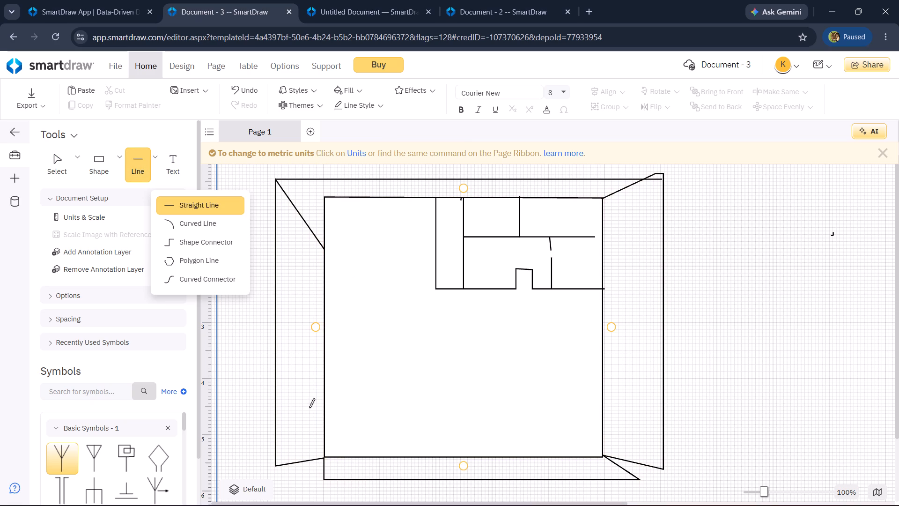
{"action": "left_click_drag", "start_coordinate": [276, 465], "coordinate": [476, 475]}
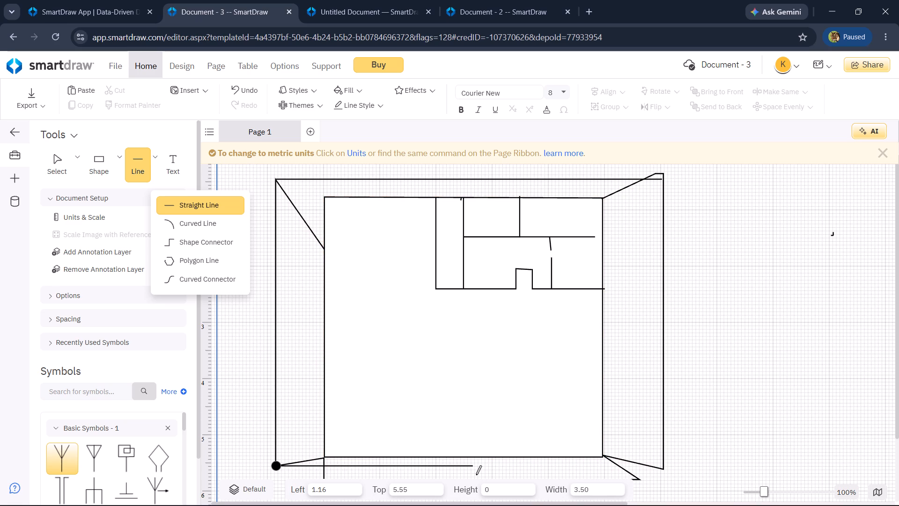
{"action": "left_click_drag", "start_coordinate": [476, 475], "coordinate": [647, 469]}
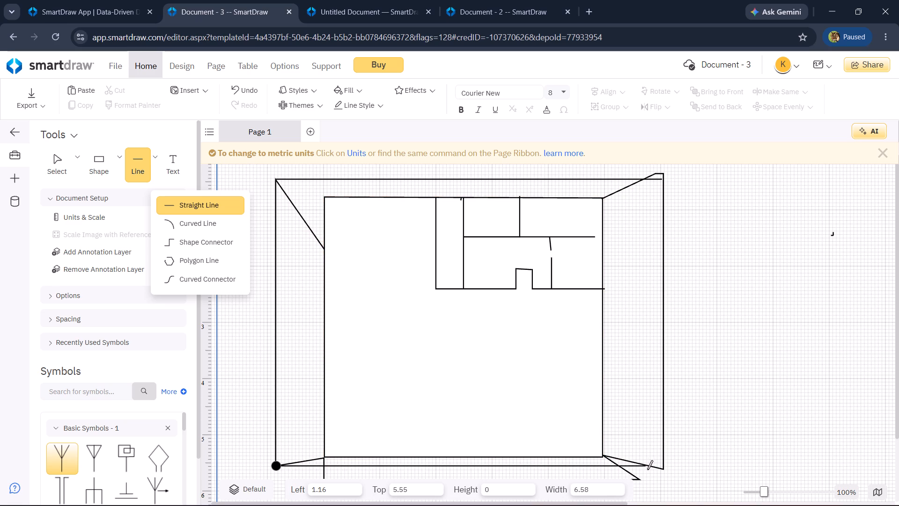
{"action": "left_click_drag", "start_coordinate": [647, 469], "coordinate": [660, 446]}
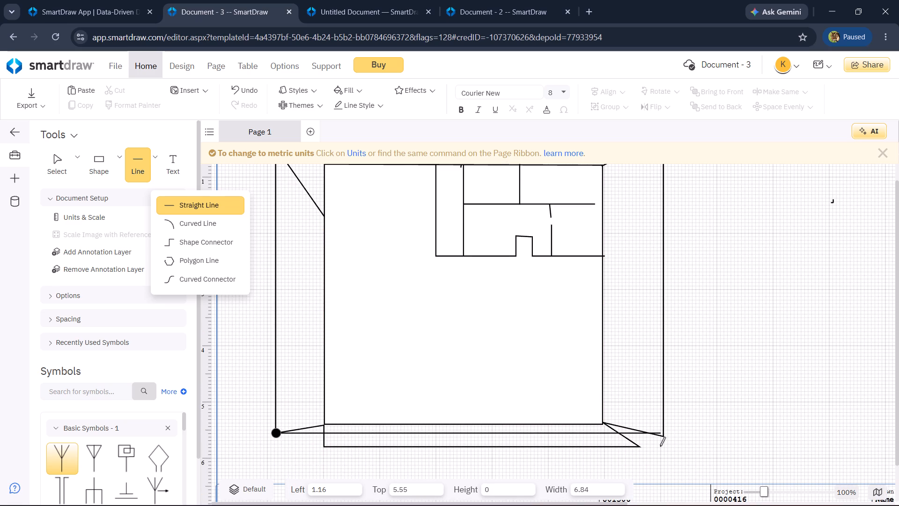
{"action": "left_click_drag", "start_coordinate": [660, 446], "coordinate": [661, 448]}
{"action": "left_click_drag", "start_coordinate": [661, 448], "coordinate": [661, 453]}
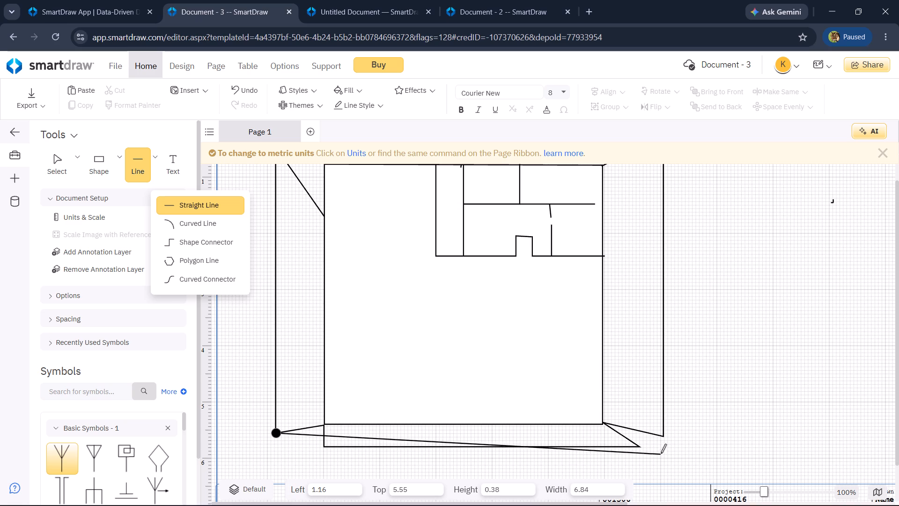
{"action": "left_click_drag", "start_coordinate": [661, 453], "coordinate": [661, 449]}
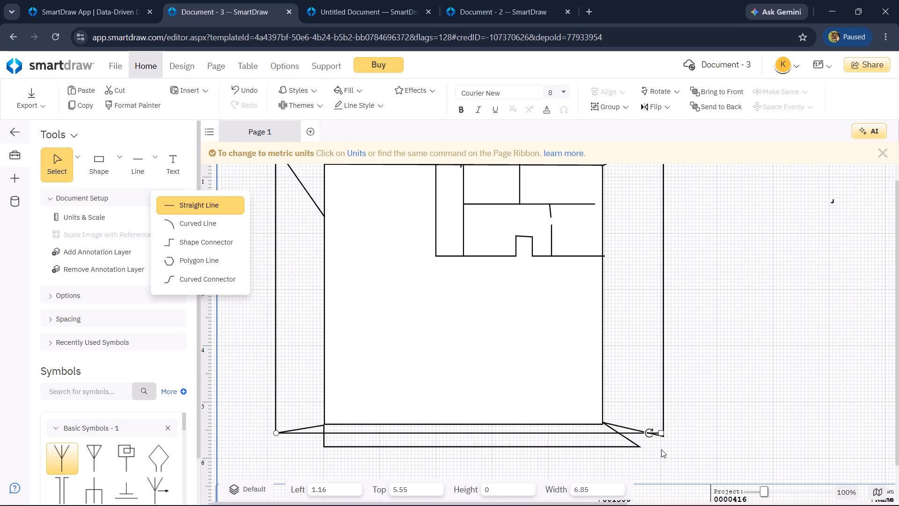
Draw a horizontal straight line about 1.91 wide inside the square, from its left edge toward the lower end of the narrow strip.
{"action": "scroll", "coordinate": [481, 273], "scroll_direction": "up", "scroll_amount": 1}
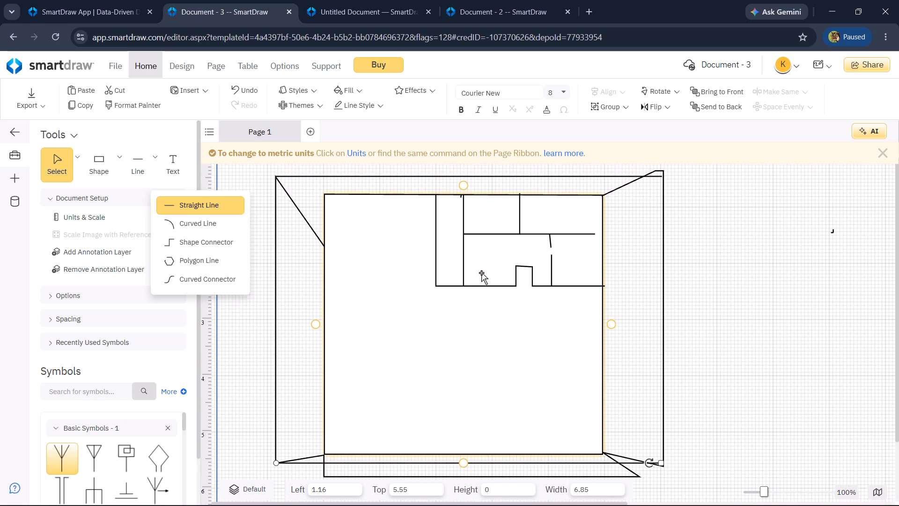
{"action": "scroll", "coordinate": [481, 273], "scroll_direction": "up", "scroll_amount": 1}
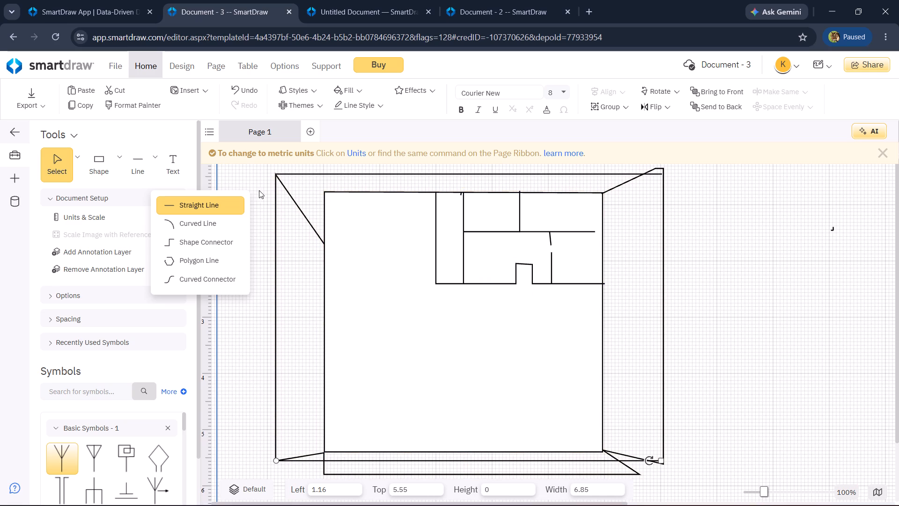
{"action": "left_click", "coordinate": [184, 203]}
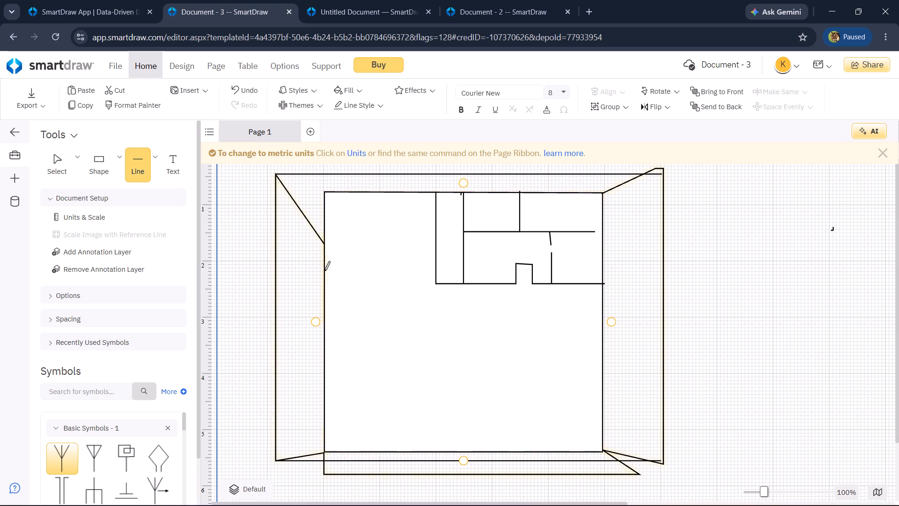
{"action": "left_click_drag", "start_coordinate": [324, 270], "coordinate": [403, 276]}
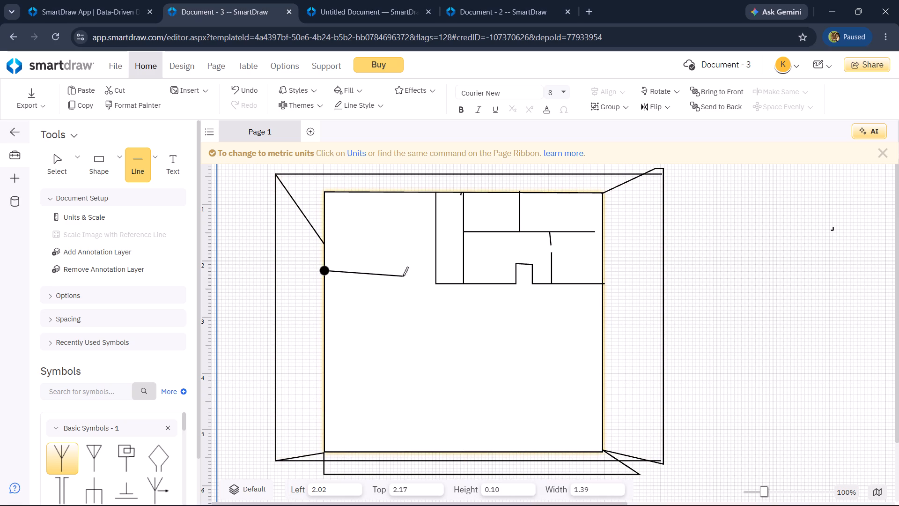
{"action": "left_click_drag", "start_coordinate": [403, 276], "coordinate": [435, 277]}
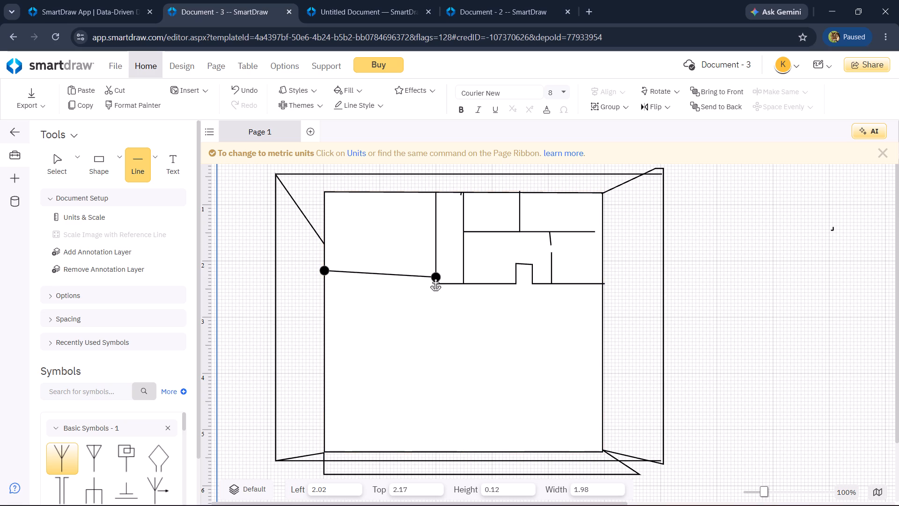
{"action": "left_click_drag", "start_coordinate": [435, 277], "coordinate": [432, 273]}
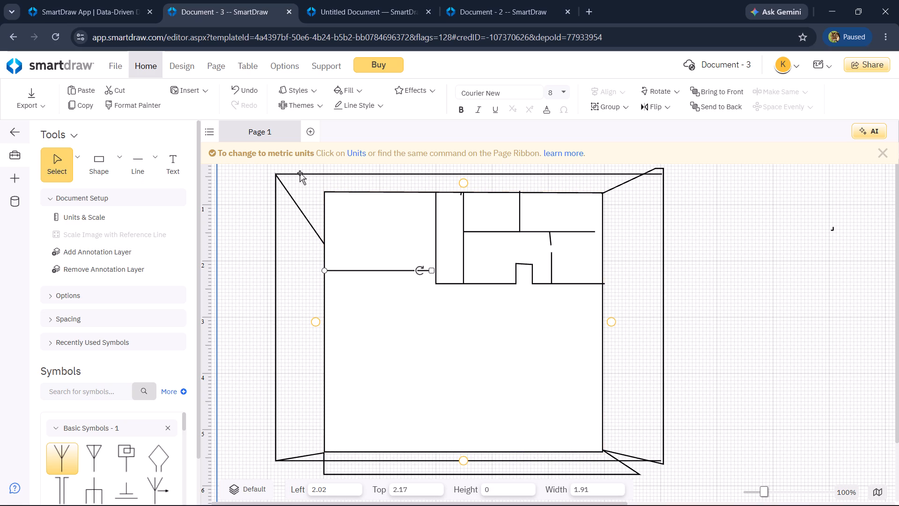
Draw a vertical straight line about 0.72 long down from the square's top edge, midway between its left edge and the narrow strip.
{"action": "left_click", "coordinate": [151, 157]}
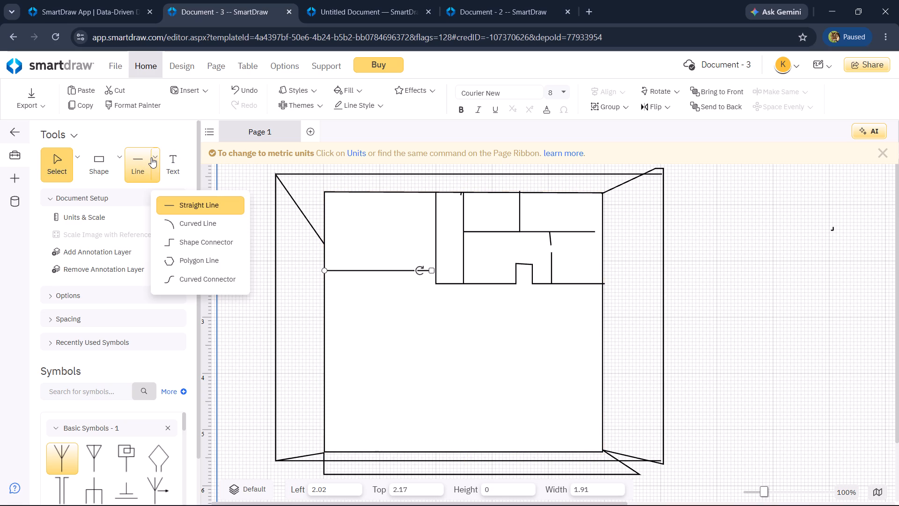
{"action": "left_click", "coordinate": [187, 204]}
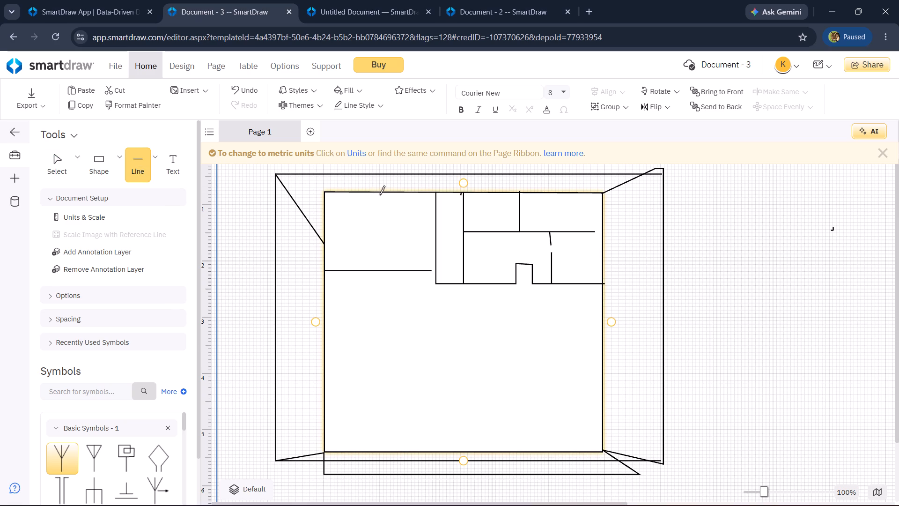
{"action": "left_click_drag", "start_coordinate": [379, 195], "coordinate": [379, 230]}
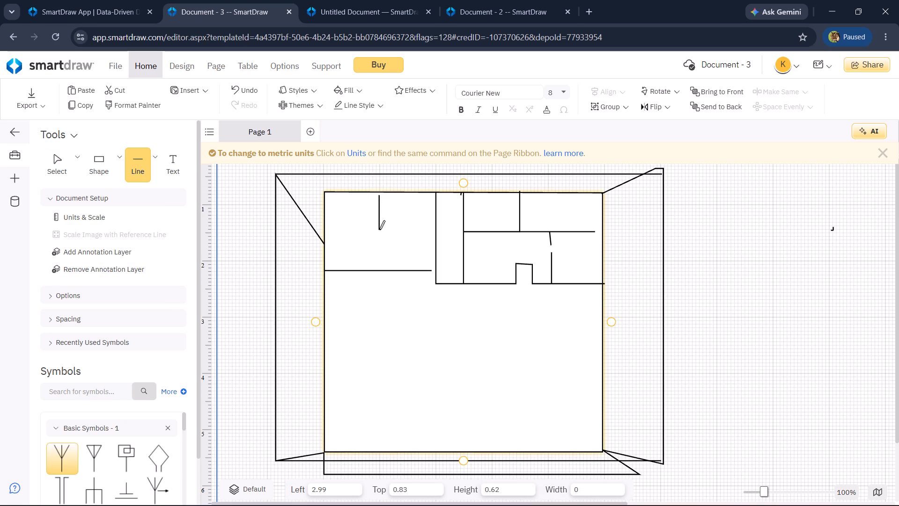
{"action": "left_click_drag", "start_coordinate": [379, 230], "coordinate": [379, 233]}
{"action": "left_click", "coordinate": [379, 233]}
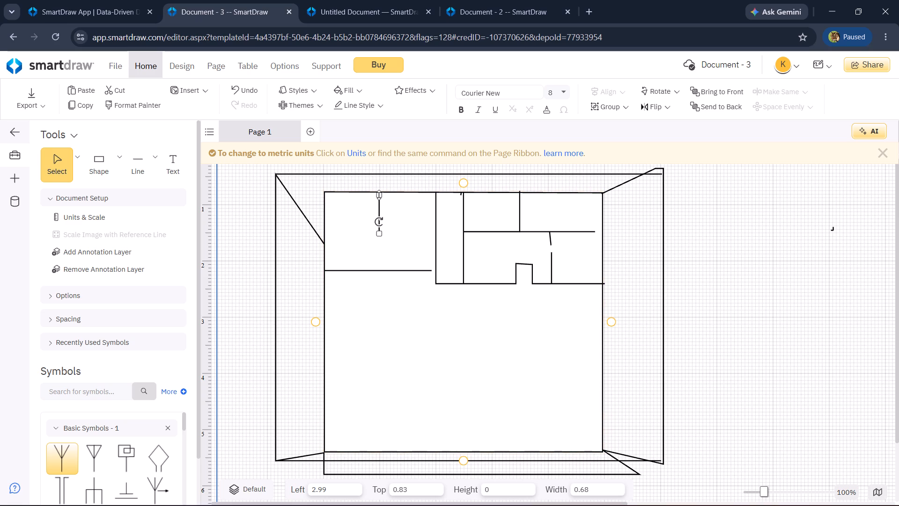
{"action": "left_click_drag", "start_coordinate": [379, 195], "coordinate": [379, 189]}
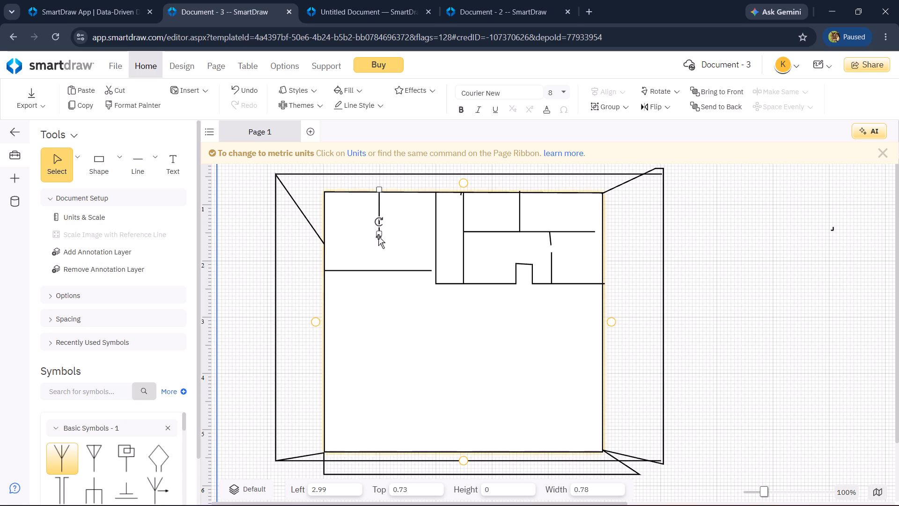
{"action": "left_click_drag", "start_coordinate": [378, 236], "coordinate": [379, 248]}
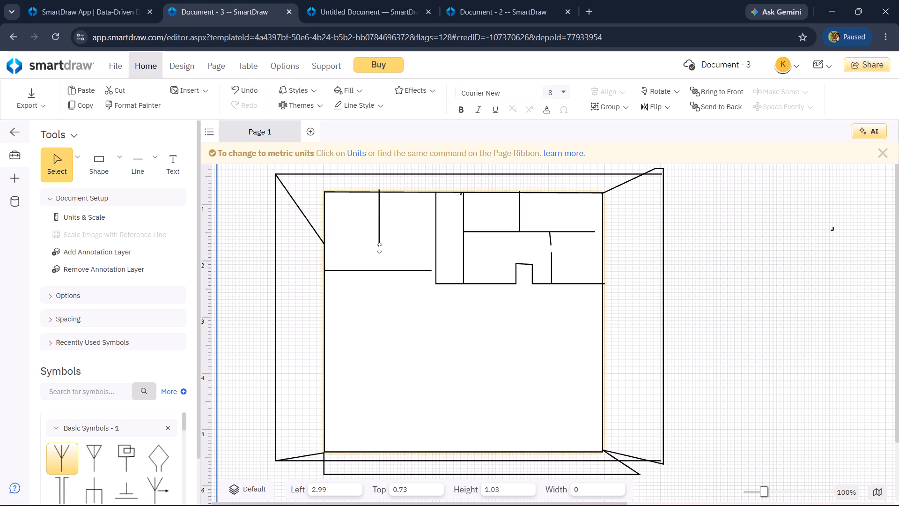
{"action": "left_click_drag", "start_coordinate": [379, 248], "coordinate": [381, 232]}
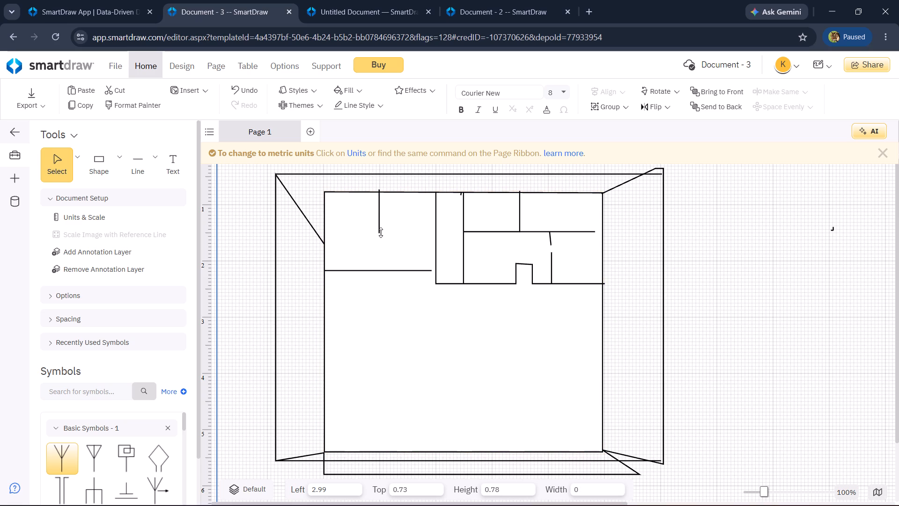
{"action": "left_click_drag", "start_coordinate": [381, 232], "coordinate": [380, 228]}
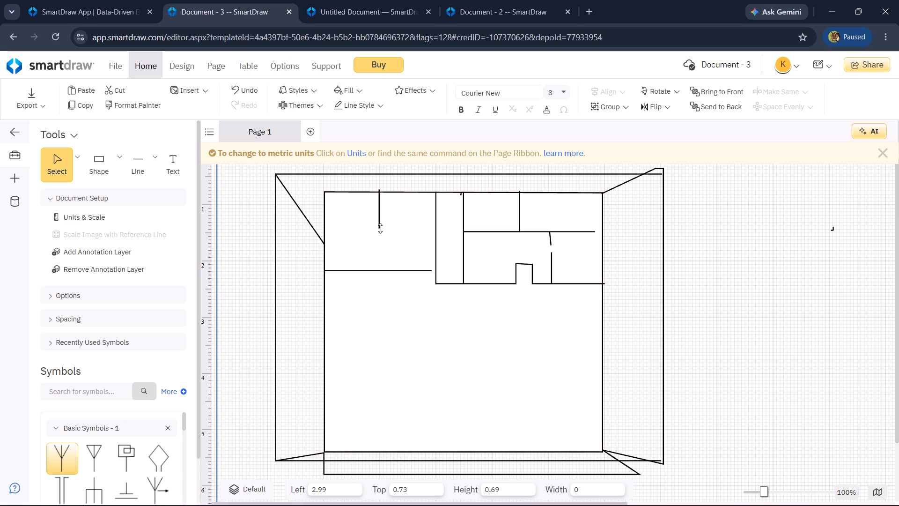
{"action": "left_click_drag", "start_coordinate": [380, 228], "coordinate": [379, 230]}
{"action": "left_click", "coordinate": [379, 230]}
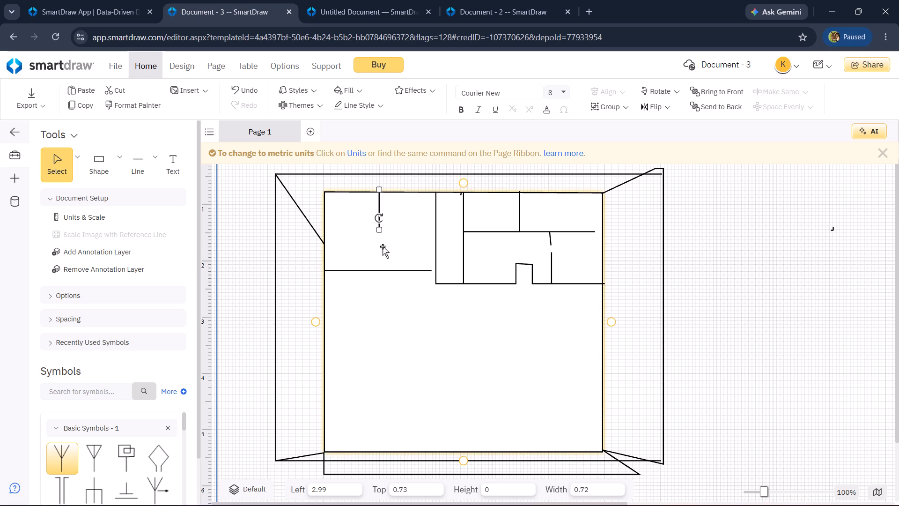
Draw a horizontal straight line about 0.93 wide from the narrow strip's left side, just below the new vertical line, attached to the strip.
{"action": "left_click", "coordinate": [133, 161]}
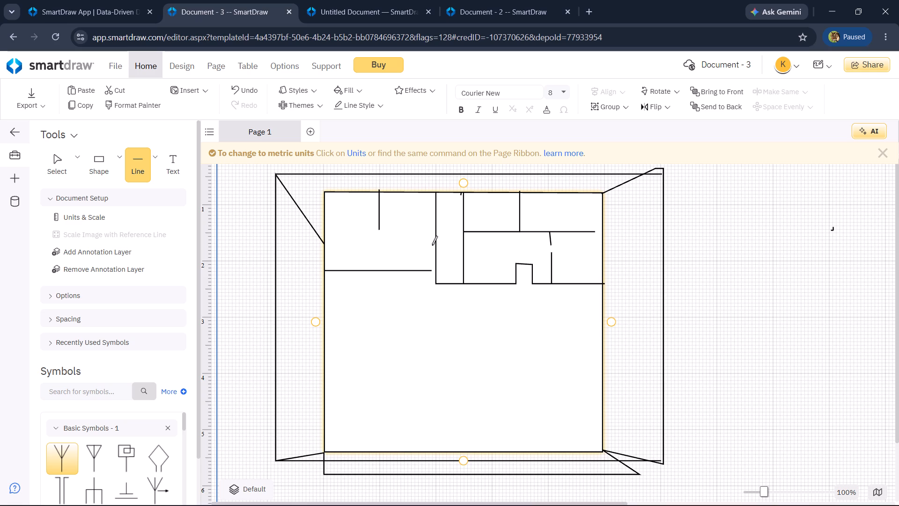
{"action": "left_click_drag", "start_coordinate": [433, 245], "coordinate": [400, 244]}
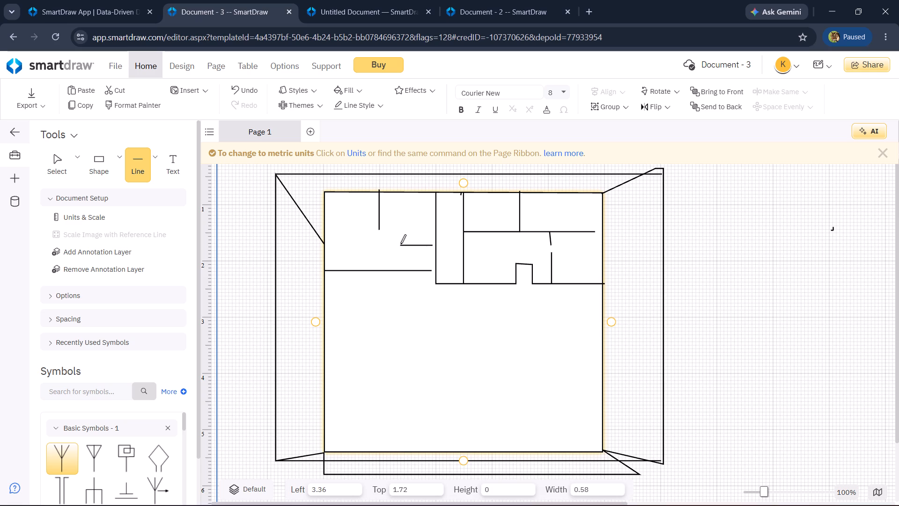
{"action": "left_click_drag", "start_coordinate": [400, 244], "coordinate": [388, 242]}
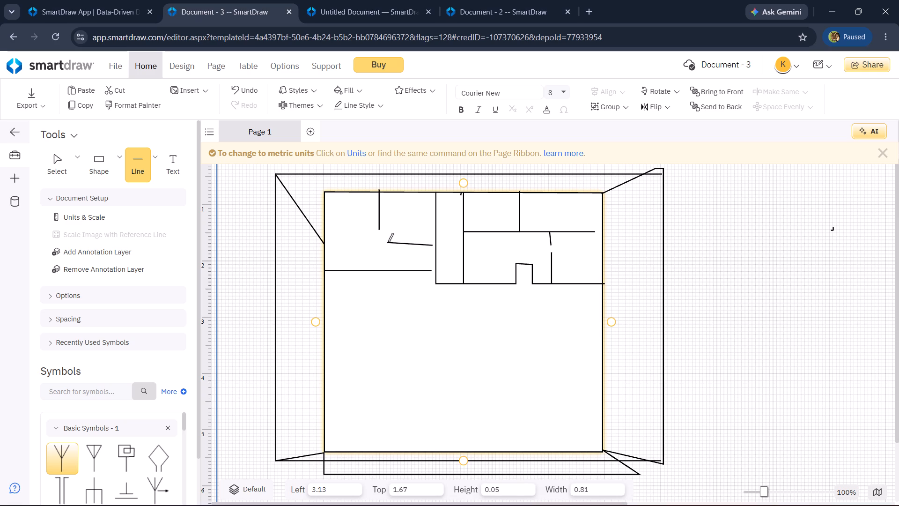
{"action": "left_click_drag", "start_coordinate": [388, 242], "coordinate": [381, 244]}
{"action": "left_click", "coordinate": [381, 244]}
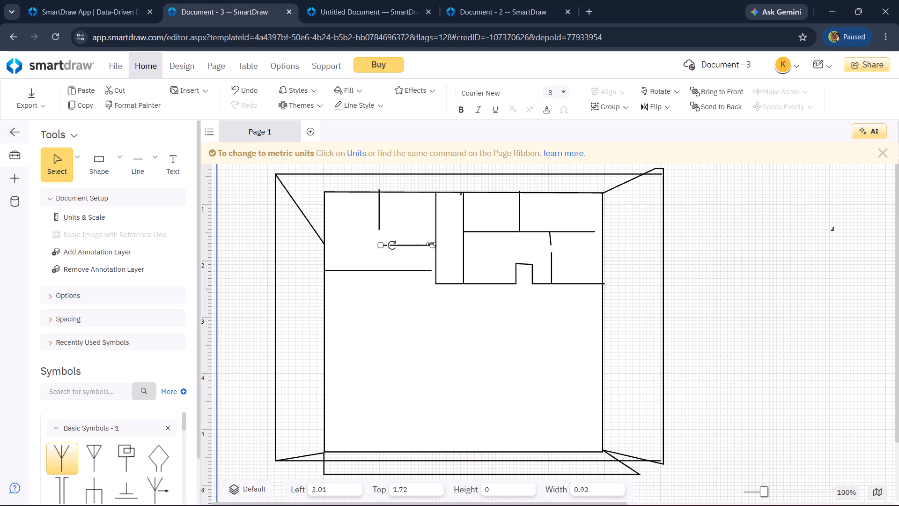
{"action": "left_click", "coordinate": [431, 244]}
{"action": "left_click_drag", "start_coordinate": [411, 244], "coordinate": [411, 241]}
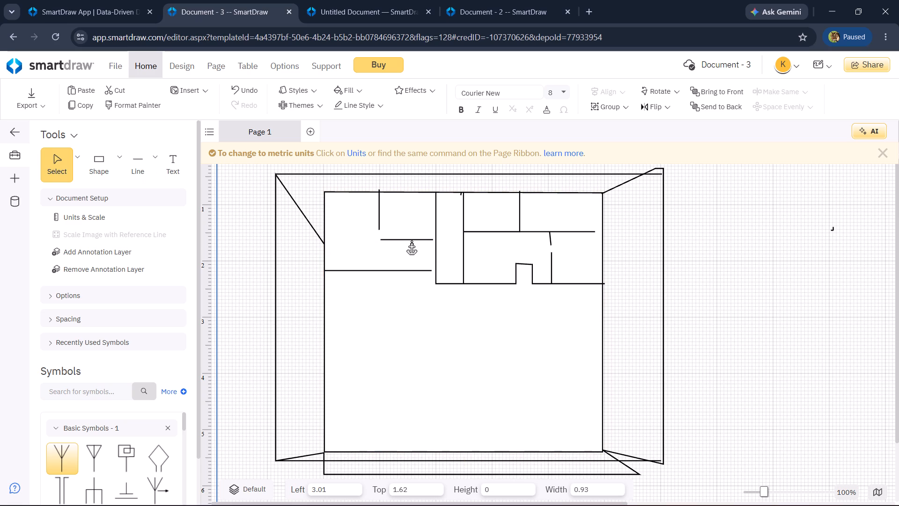
{"action": "left_click_drag", "start_coordinate": [411, 241], "coordinate": [411, 239]}
{"action": "left_click_drag", "start_coordinate": [411, 239], "coordinate": [413, 238]}
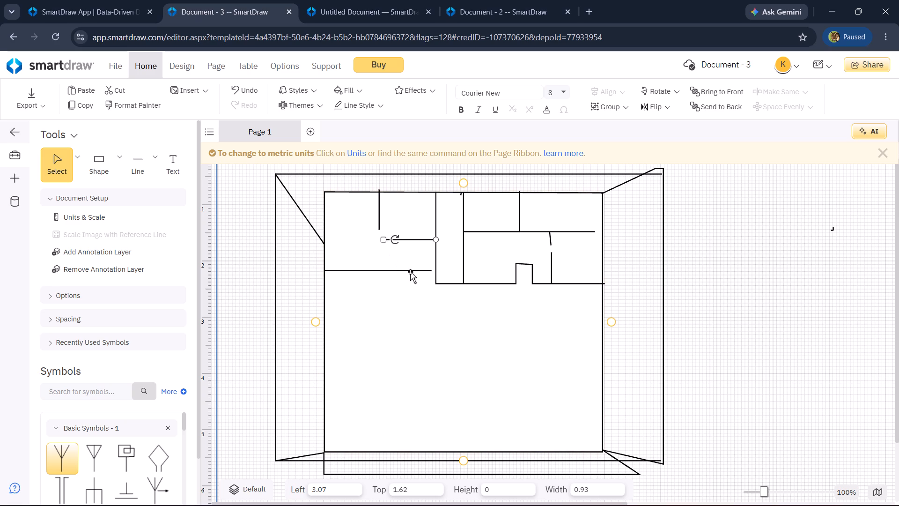
Move the 1.91-wide horizontal line sideways so its right end attaches to the narrow strip's left side.
{"action": "left_click_drag", "start_coordinate": [430, 270], "coordinate": [438, 270]}
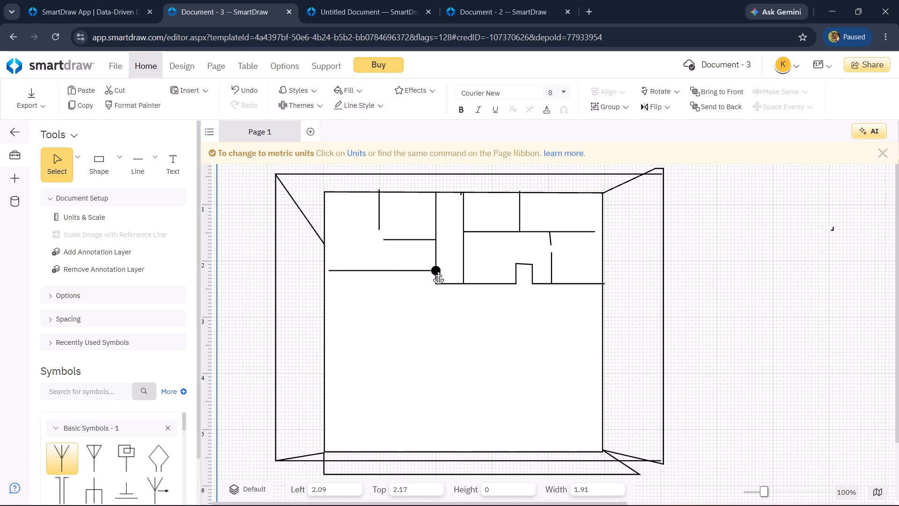
{"action": "left_click_drag", "start_coordinate": [438, 270], "coordinate": [440, 270]}
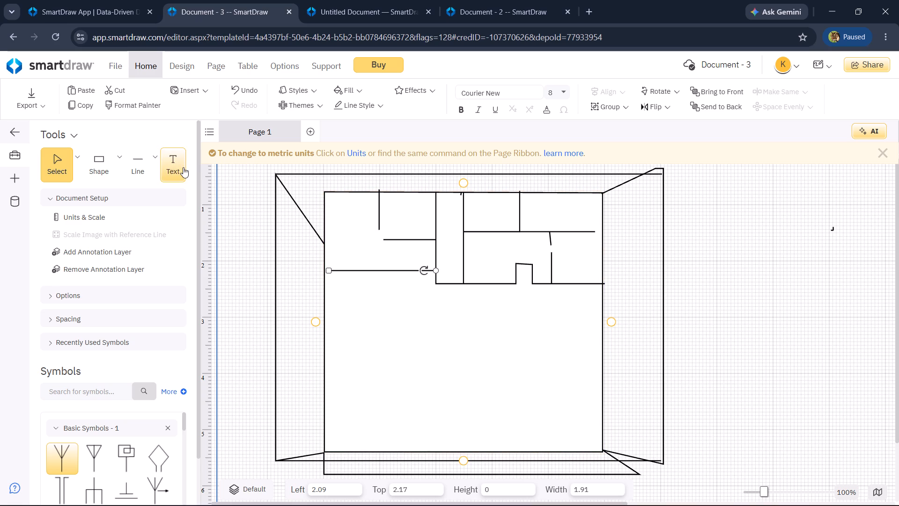
Raise the short horizontal line beside the strip to about 1.58 from the top and extend its left end to about 1.61 wide.
{"action": "left_click", "coordinate": [154, 163]}
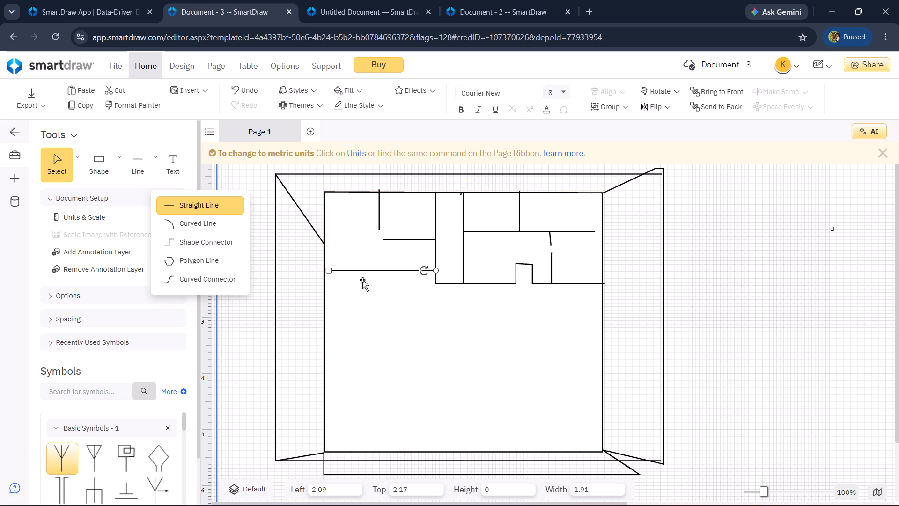
{"action": "left_click", "coordinate": [386, 239]}
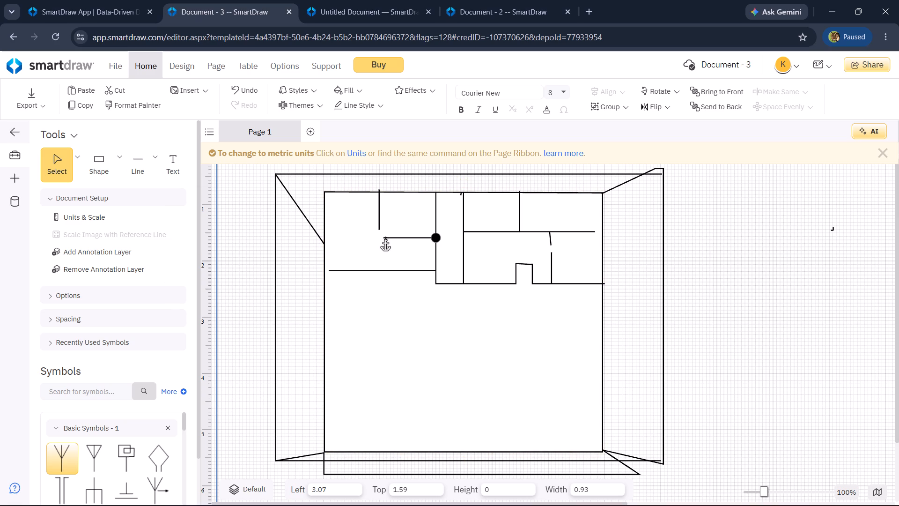
{"action": "left_click", "coordinate": [385, 237]}
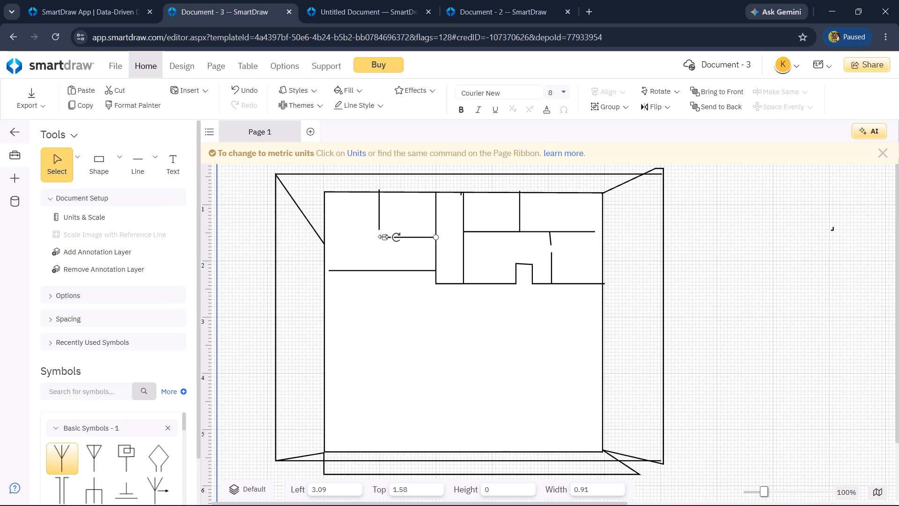
{"action": "left_click_drag", "start_coordinate": [383, 237], "coordinate": [346, 235]}
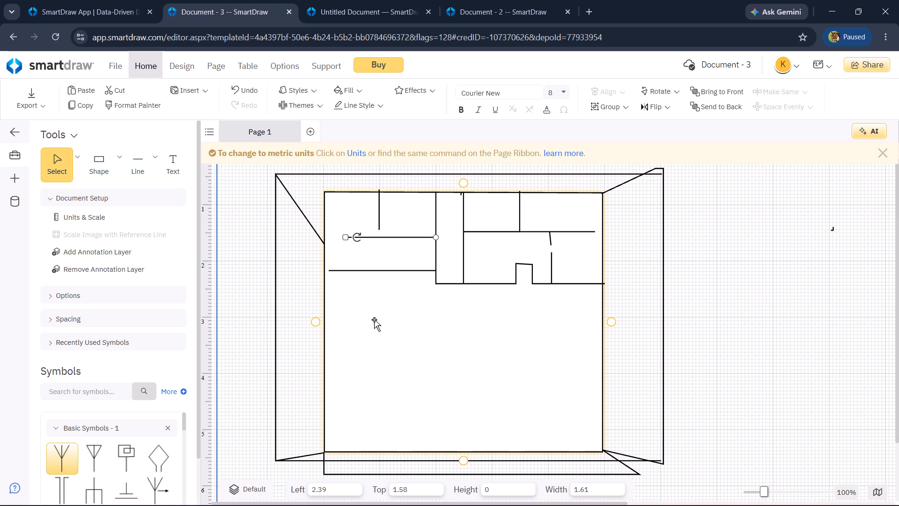
Shift the upper-right compartment divider to about 4.54 left, 0.72 top, and the narrow strip to about 4.03 left, 0.71 top.
{"action": "left_click", "coordinate": [519, 209]}
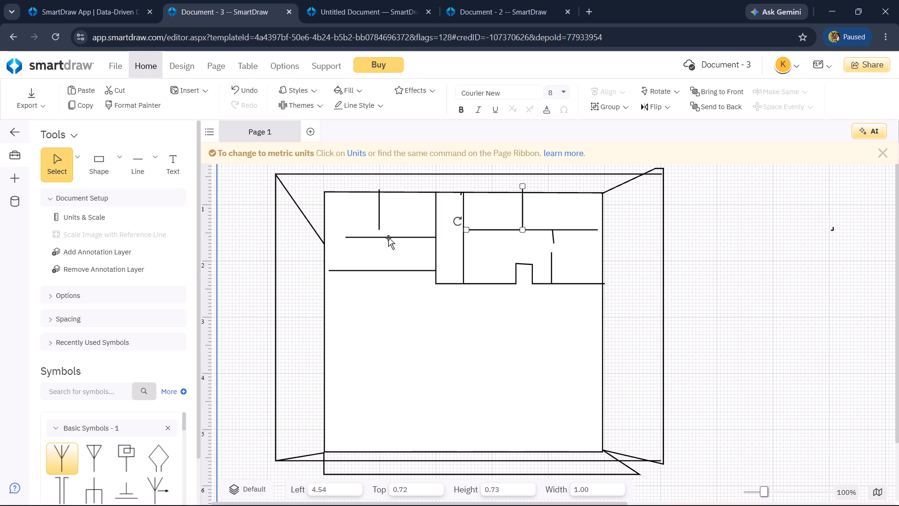
{"action": "left_click", "coordinate": [434, 244]}
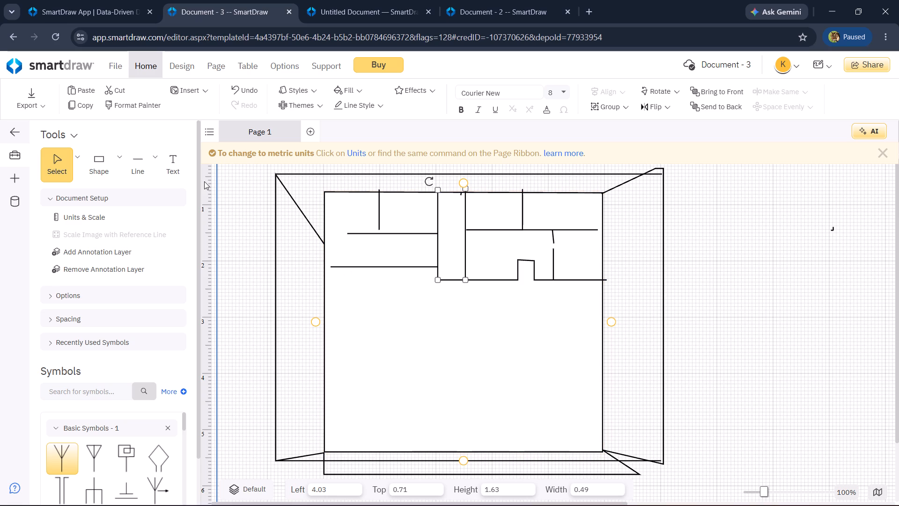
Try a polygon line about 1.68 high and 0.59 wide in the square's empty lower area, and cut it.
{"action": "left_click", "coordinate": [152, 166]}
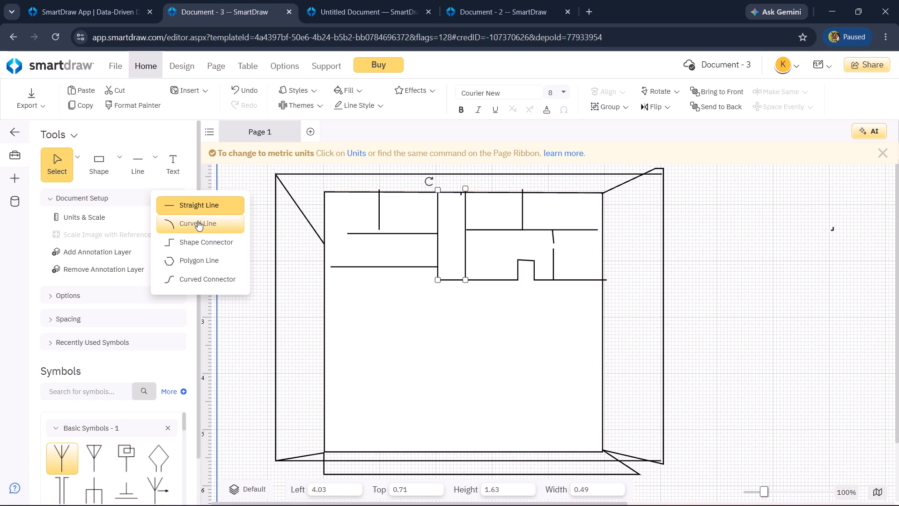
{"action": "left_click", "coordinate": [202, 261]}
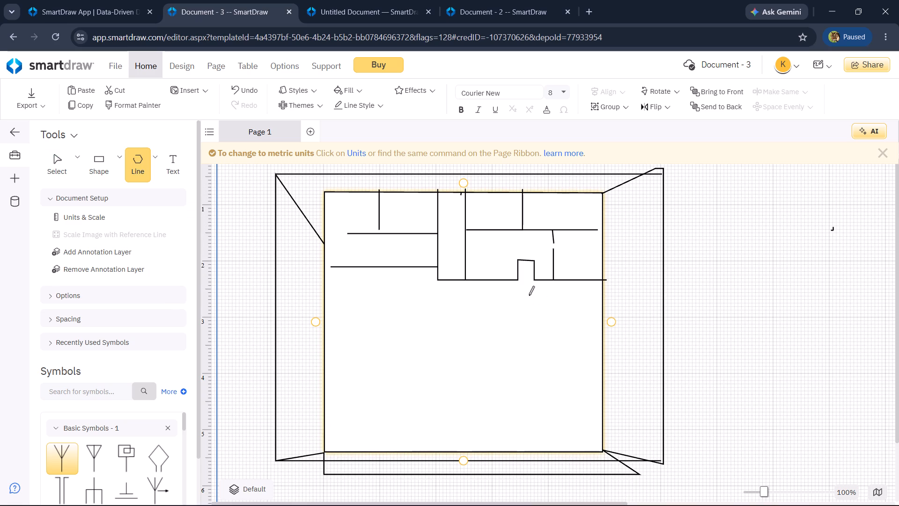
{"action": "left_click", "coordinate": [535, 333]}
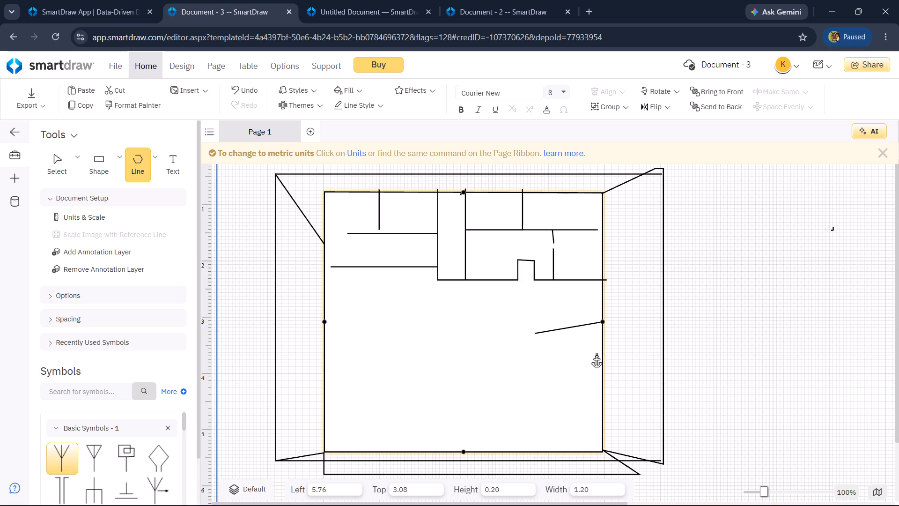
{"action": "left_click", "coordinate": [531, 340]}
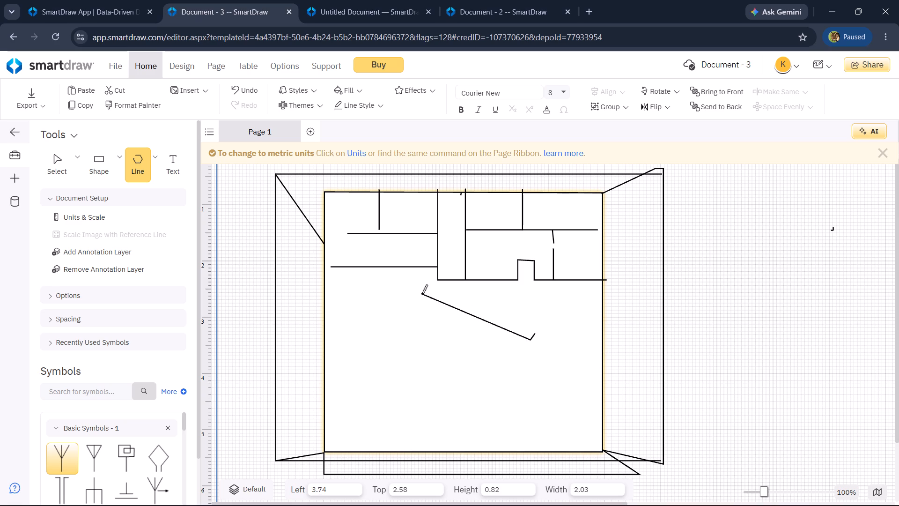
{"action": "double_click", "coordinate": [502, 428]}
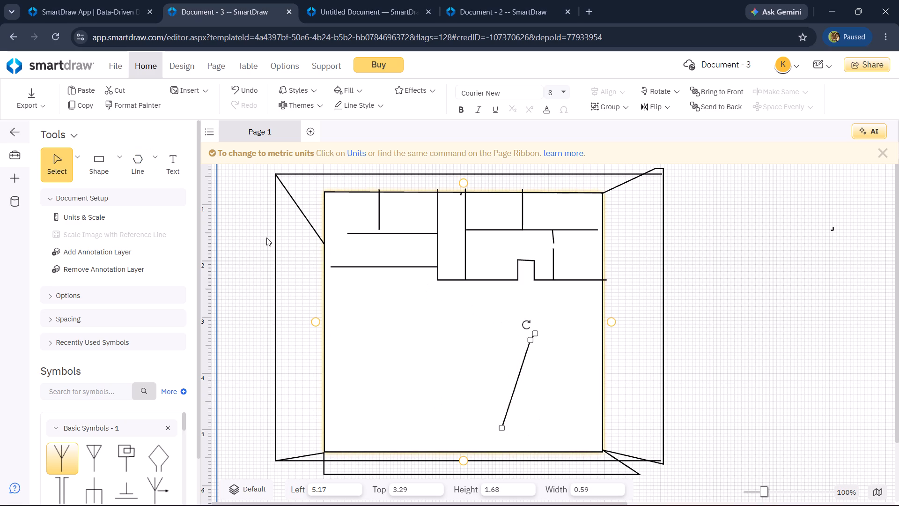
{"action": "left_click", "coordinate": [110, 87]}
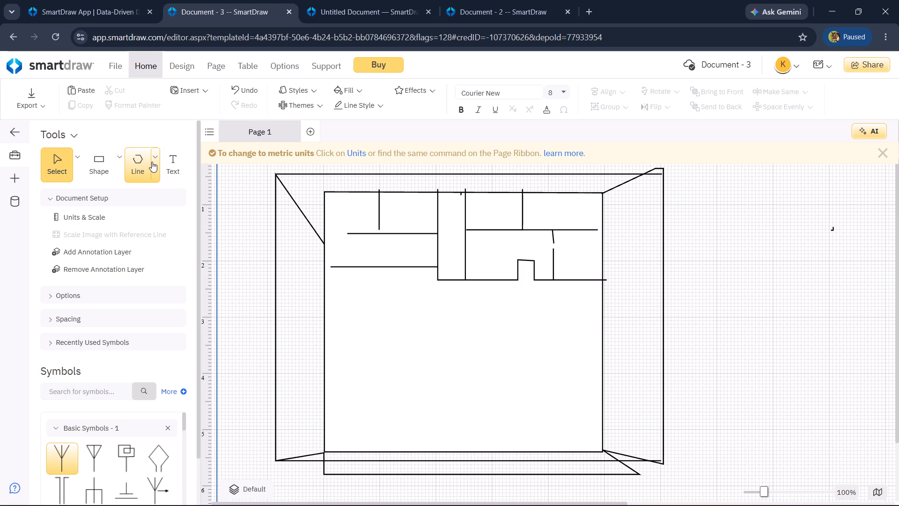
Draw a straight horizontal line about 1.08 wide from the midpoint of the square's right side inward, about 3.08 from the top.
{"action": "left_click", "coordinate": [152, 162]}
{"action": "left_click", "coordinate": [181, 206]}
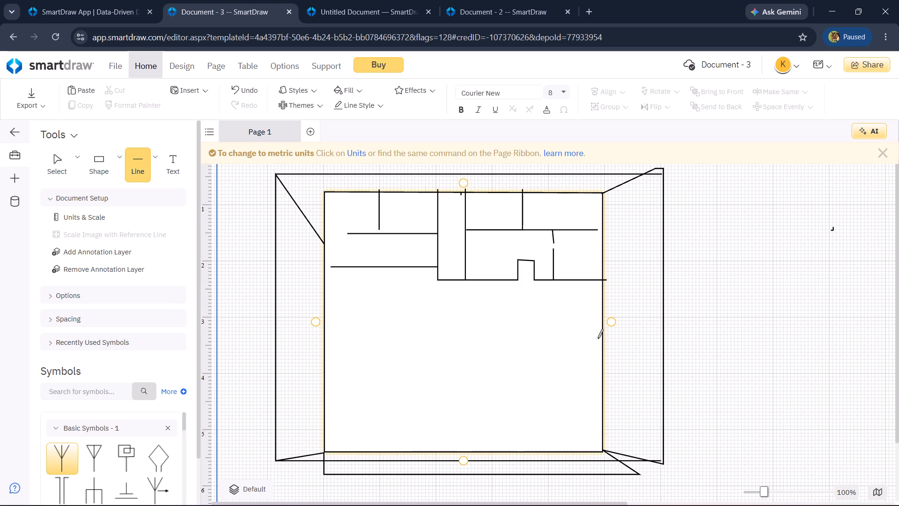
{"action": "left_click_drag", "start_coordinate": [599, 337], "coordinate": [527, 326]}
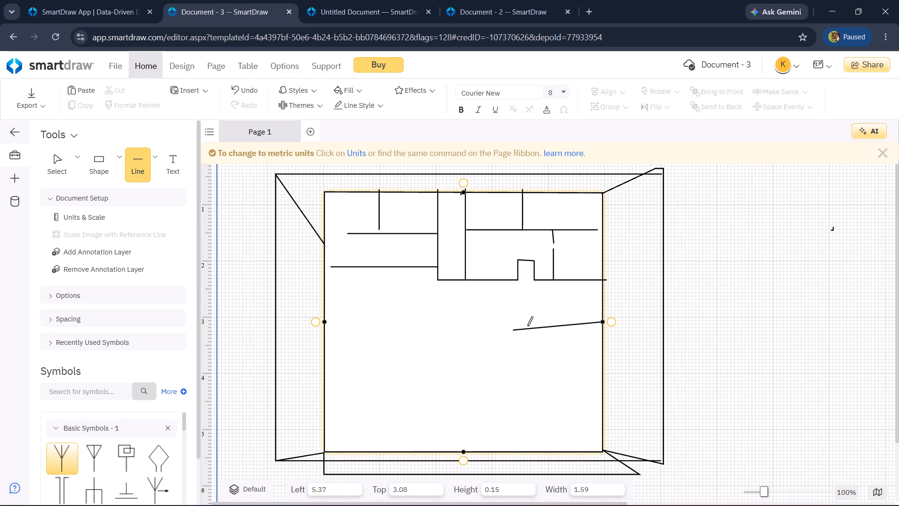
{"action": "left_click_drag", "start_coordinate": [527, 326], "coordinate": [531, 321]}
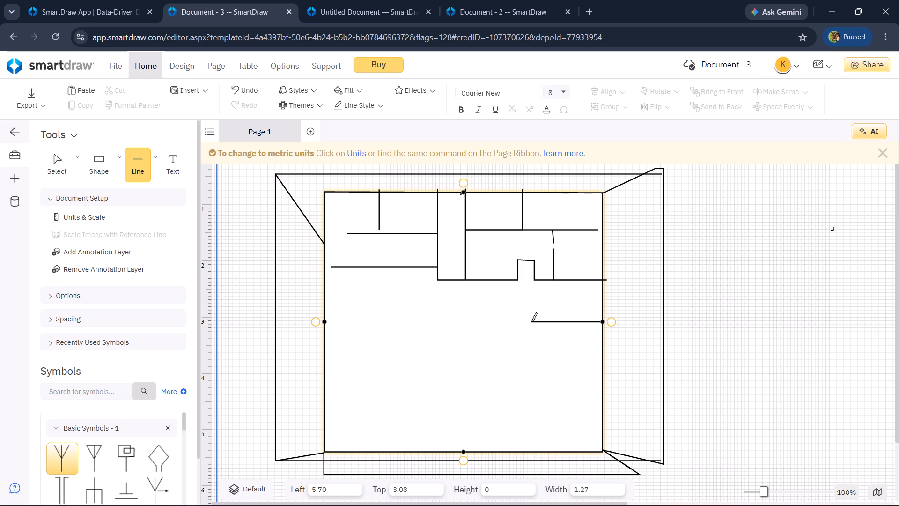
{"action": "left_click_drag", "start_coordinate": [531, 321], "coordinate": [545, 322]}
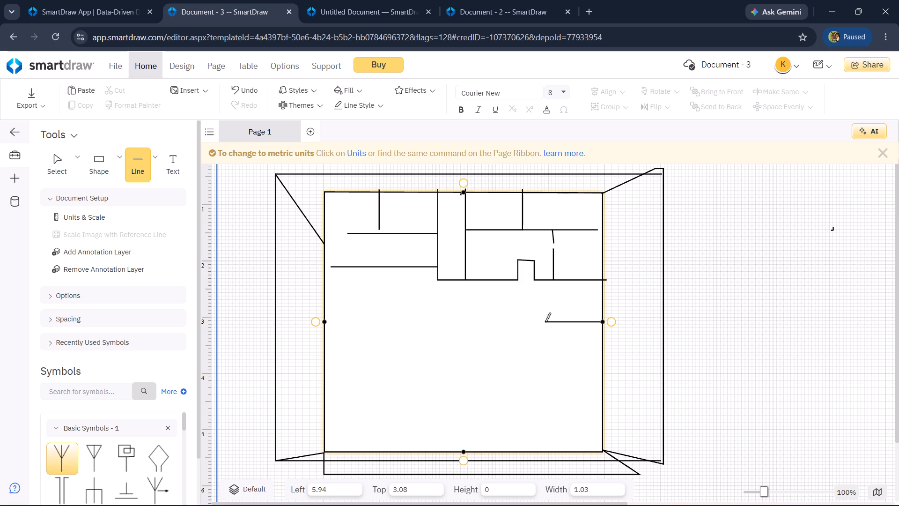
{"action": "left_click_drag", "start_coordinate": [545, 322], "coordinate": [544, 322]}
{"action": "left_click", "coordinate": [544, 322]}
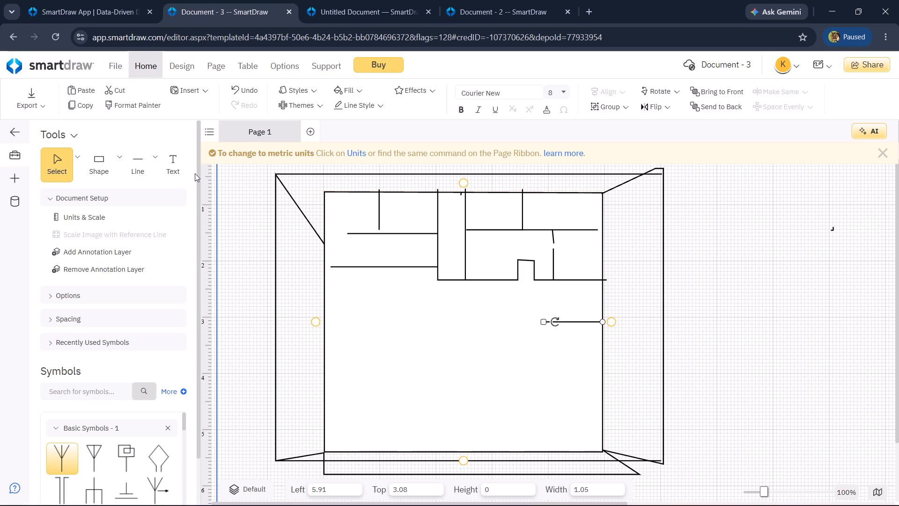
{"action": "left_click", "coordinate": [155, 157]}
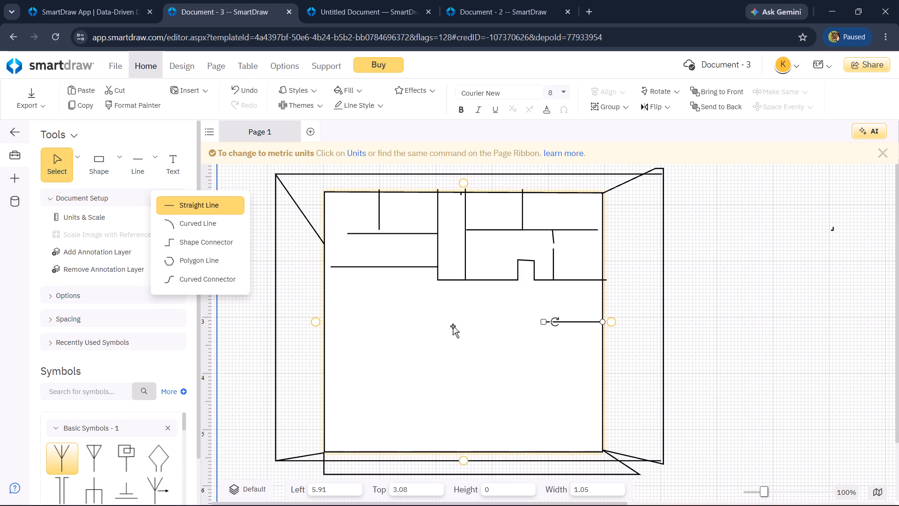
{"action": "left_click", "coordinate": [544, 319]}
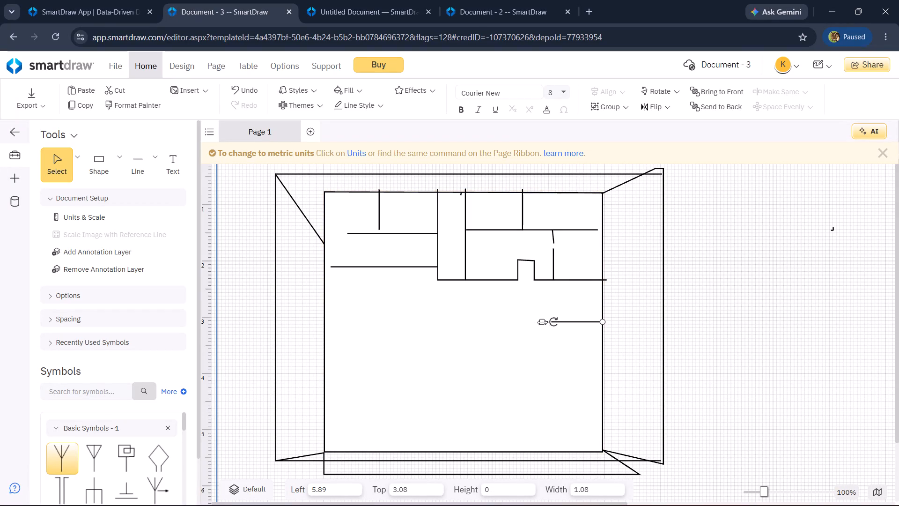
{"action": "left_click", "coordinate": [542, 322]}
Draw two short vertical lines between the new horizontal line and the wall above: about 0.41 long from below, about 0.23 from above.
{"action": "left_click", "coordinate": [143, 165]}
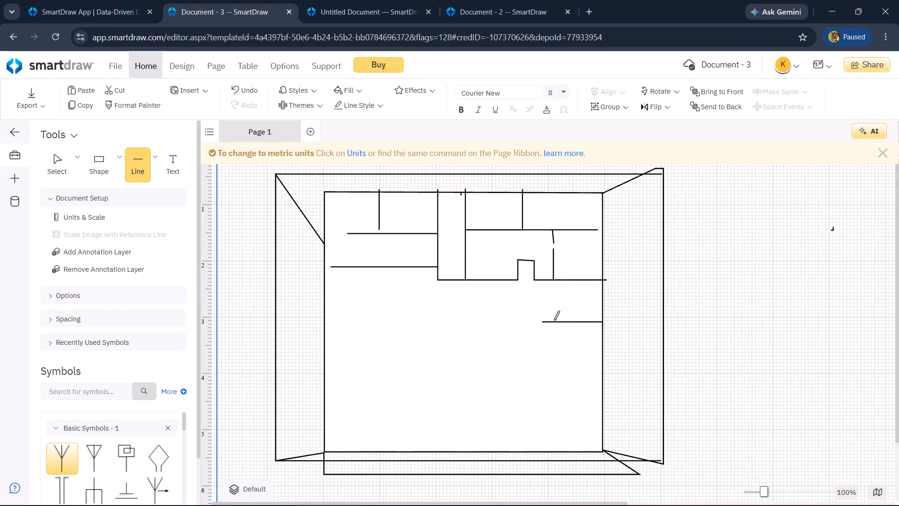
{"action": "left_click_drag", "start_coordinate": [551, 322], "coordinate": [551, 298]}
{"action": "left_click", "coordinate": [551, 298]}
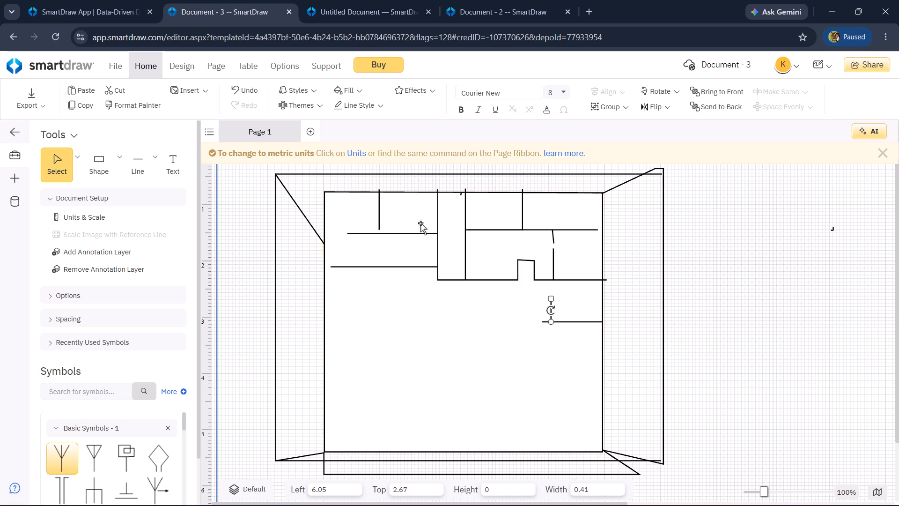
{"action": "left_click", "coordinate": [147, 160]}
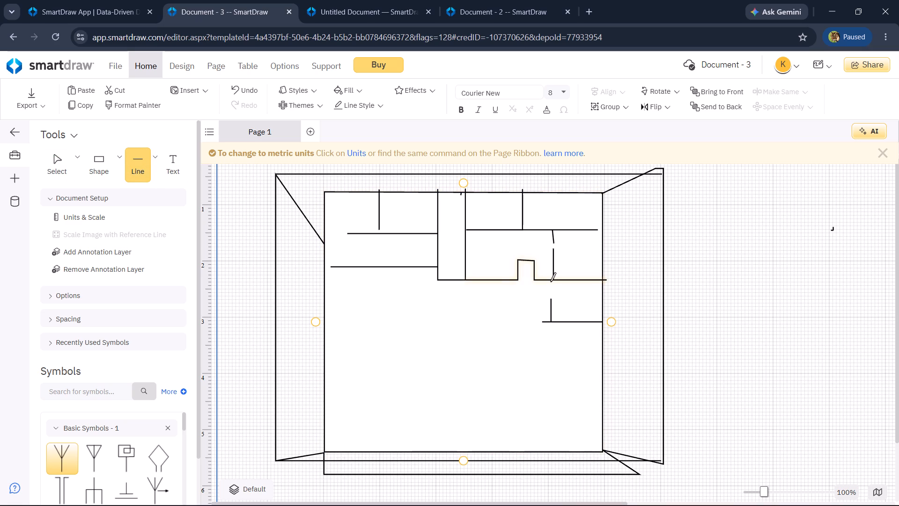
{"action": "left_click_drag", "start_coordinate": [550, 282], "coordinate": [551, 293]}
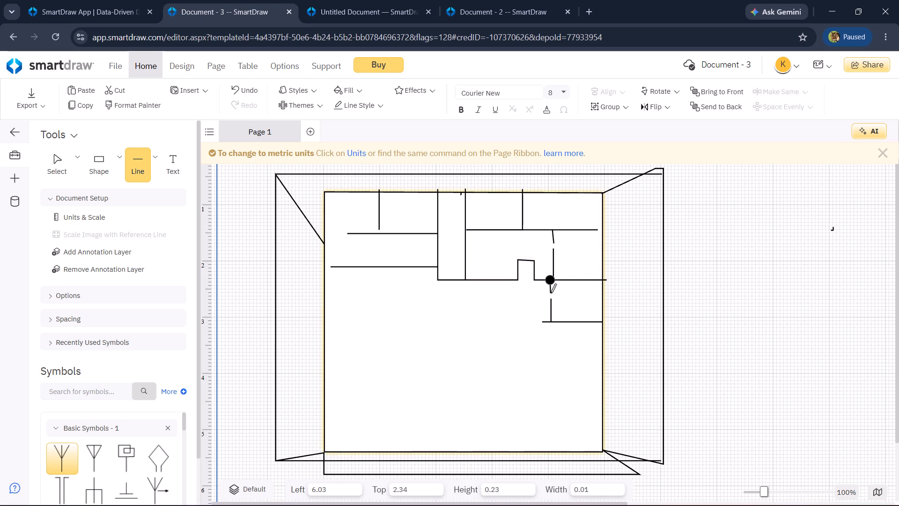
{"action": "left_click_drag", "start_coordinate": [551, 293], "coordinate": [550, 292]}
{"action": "left_click", "coordinate": [550, 292]}
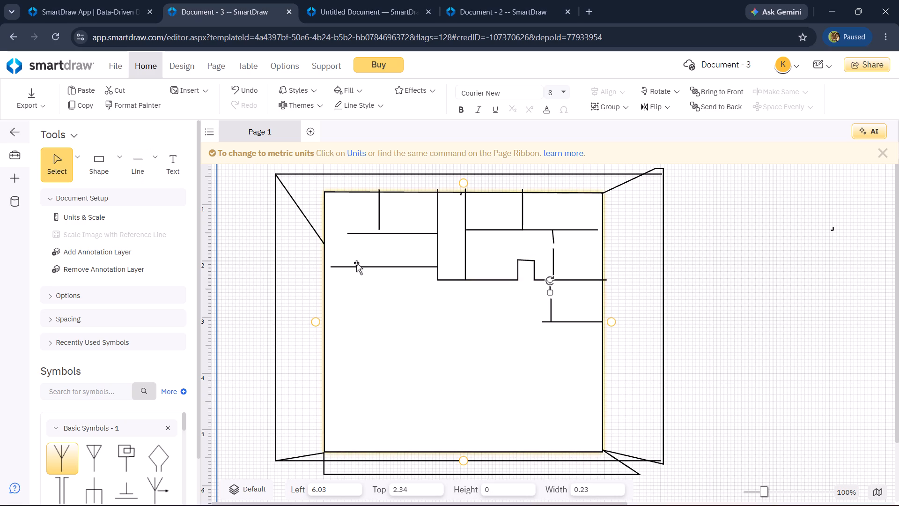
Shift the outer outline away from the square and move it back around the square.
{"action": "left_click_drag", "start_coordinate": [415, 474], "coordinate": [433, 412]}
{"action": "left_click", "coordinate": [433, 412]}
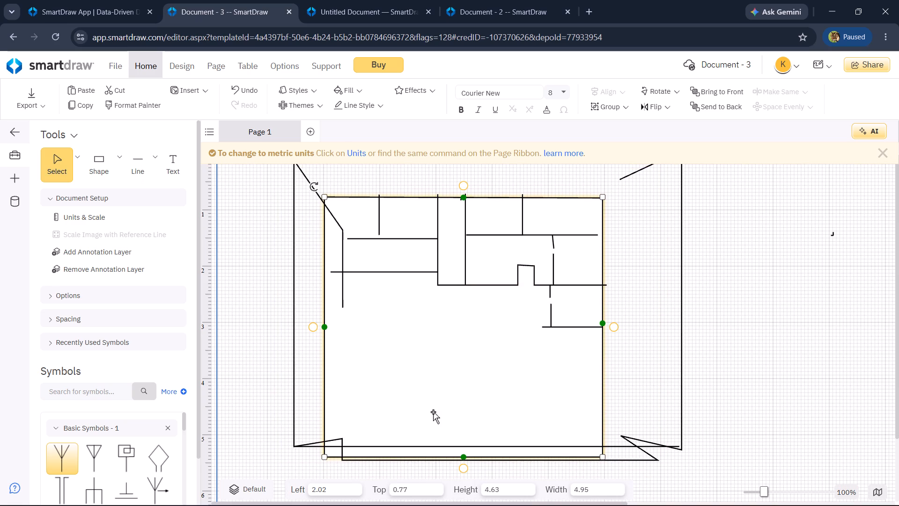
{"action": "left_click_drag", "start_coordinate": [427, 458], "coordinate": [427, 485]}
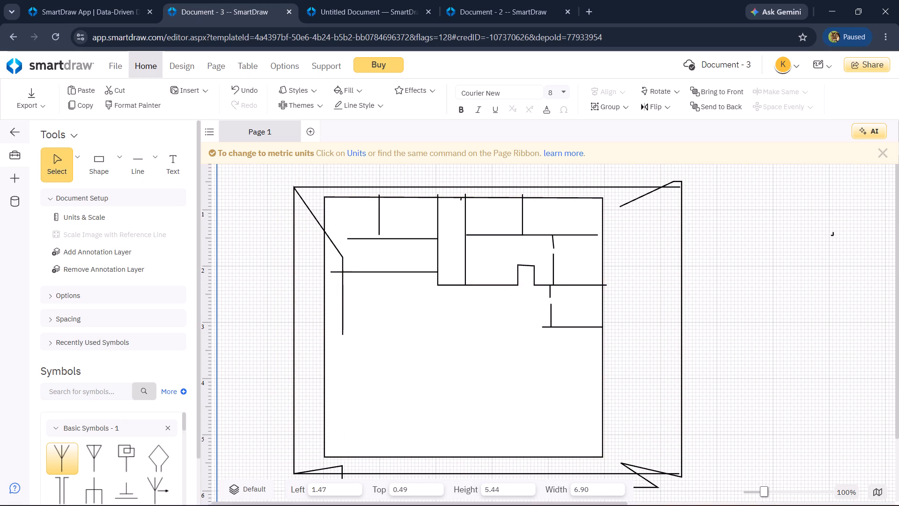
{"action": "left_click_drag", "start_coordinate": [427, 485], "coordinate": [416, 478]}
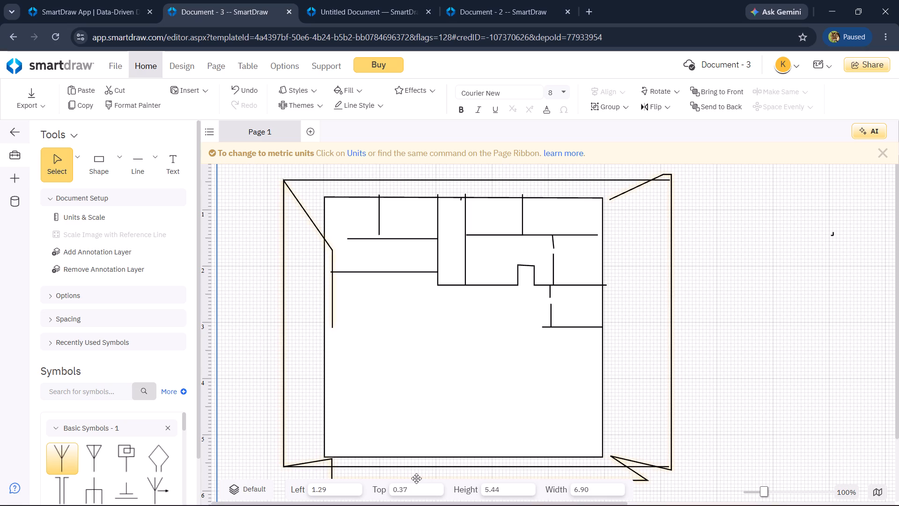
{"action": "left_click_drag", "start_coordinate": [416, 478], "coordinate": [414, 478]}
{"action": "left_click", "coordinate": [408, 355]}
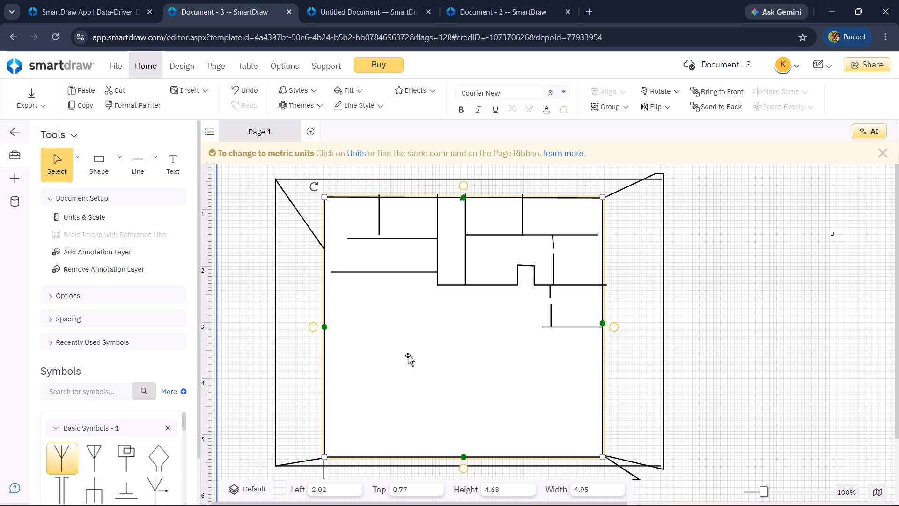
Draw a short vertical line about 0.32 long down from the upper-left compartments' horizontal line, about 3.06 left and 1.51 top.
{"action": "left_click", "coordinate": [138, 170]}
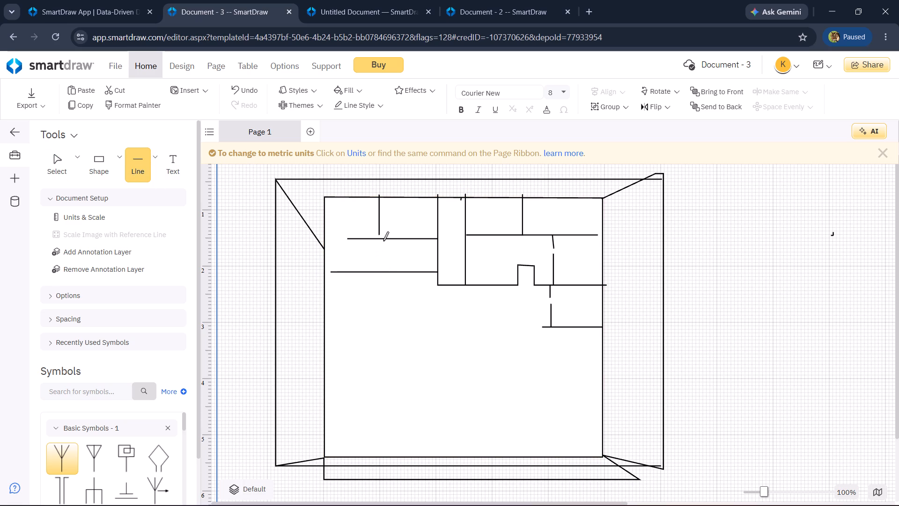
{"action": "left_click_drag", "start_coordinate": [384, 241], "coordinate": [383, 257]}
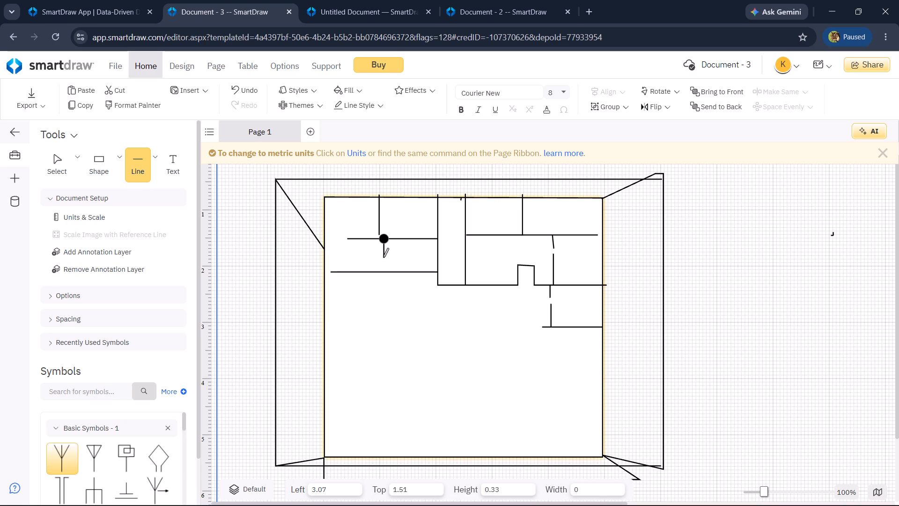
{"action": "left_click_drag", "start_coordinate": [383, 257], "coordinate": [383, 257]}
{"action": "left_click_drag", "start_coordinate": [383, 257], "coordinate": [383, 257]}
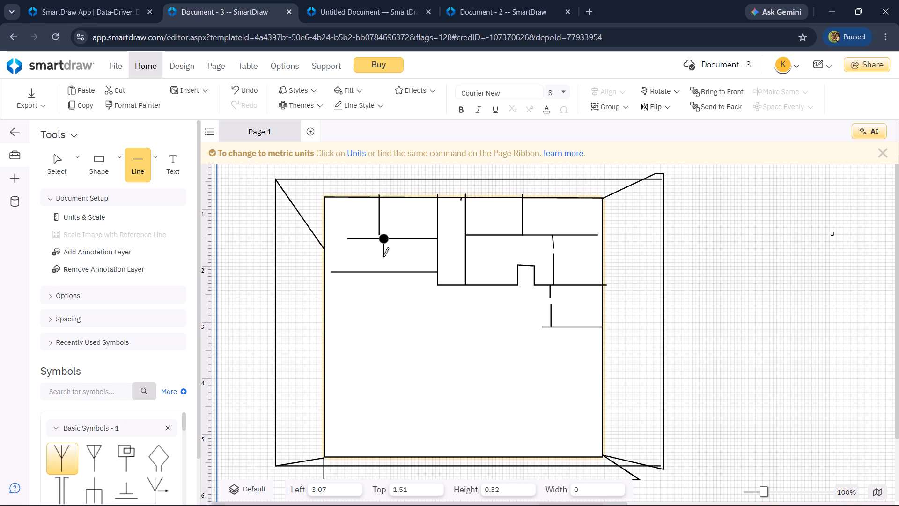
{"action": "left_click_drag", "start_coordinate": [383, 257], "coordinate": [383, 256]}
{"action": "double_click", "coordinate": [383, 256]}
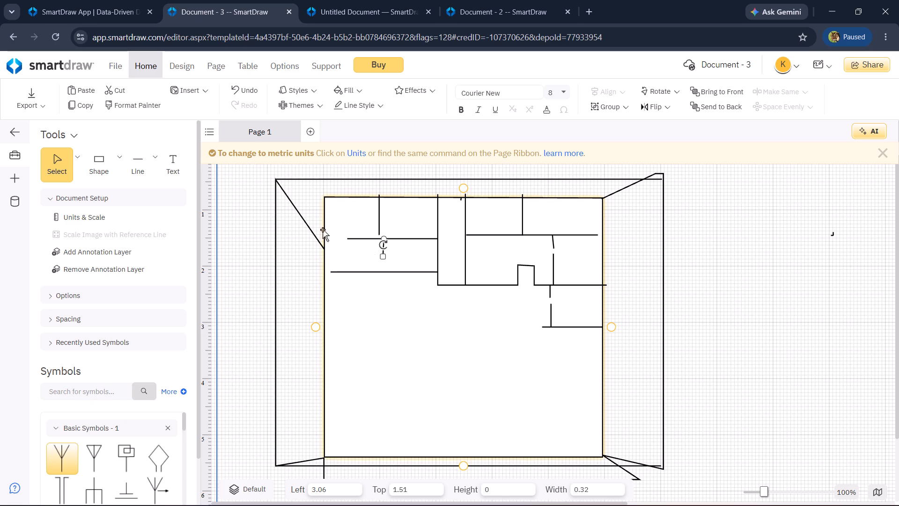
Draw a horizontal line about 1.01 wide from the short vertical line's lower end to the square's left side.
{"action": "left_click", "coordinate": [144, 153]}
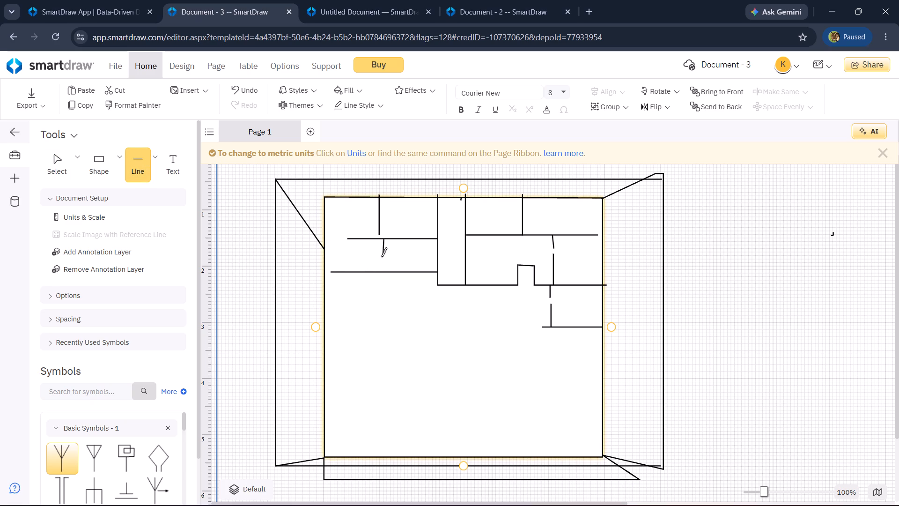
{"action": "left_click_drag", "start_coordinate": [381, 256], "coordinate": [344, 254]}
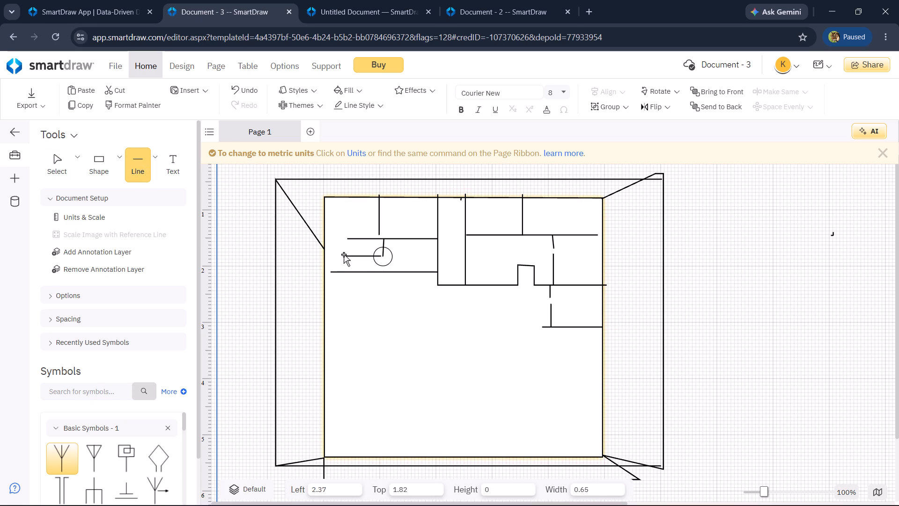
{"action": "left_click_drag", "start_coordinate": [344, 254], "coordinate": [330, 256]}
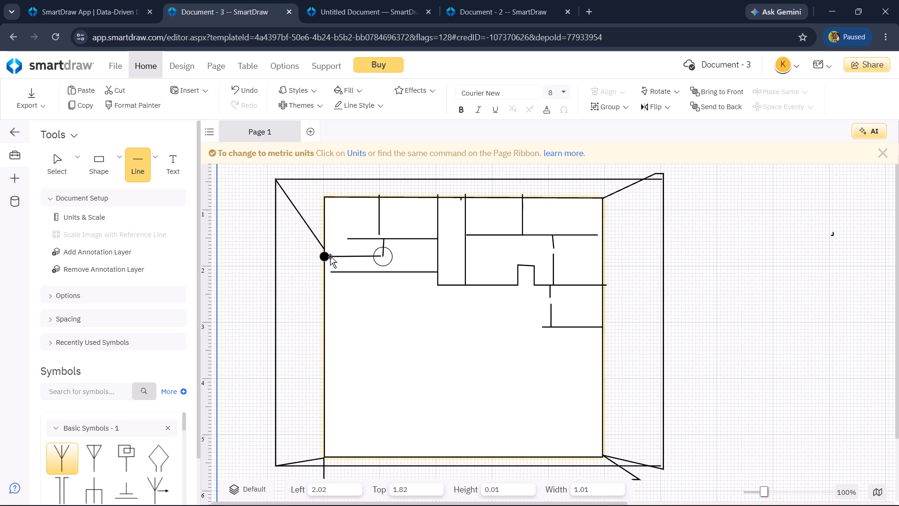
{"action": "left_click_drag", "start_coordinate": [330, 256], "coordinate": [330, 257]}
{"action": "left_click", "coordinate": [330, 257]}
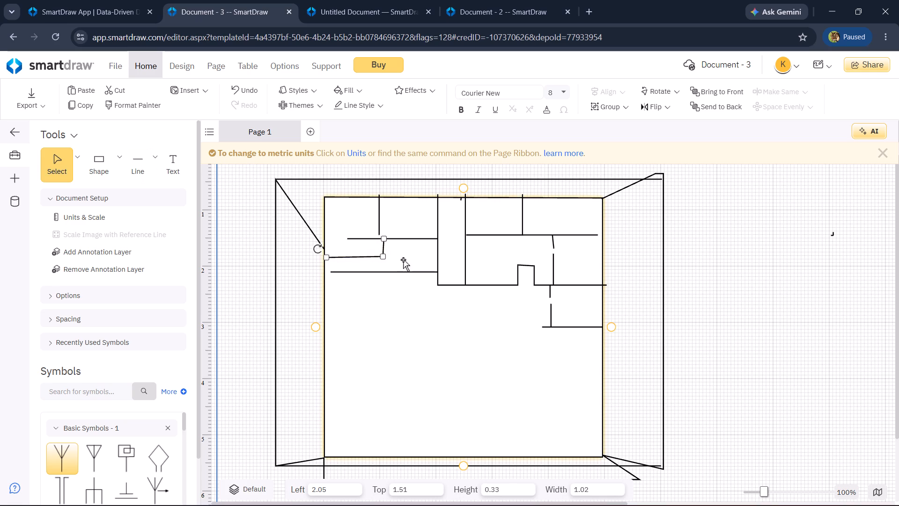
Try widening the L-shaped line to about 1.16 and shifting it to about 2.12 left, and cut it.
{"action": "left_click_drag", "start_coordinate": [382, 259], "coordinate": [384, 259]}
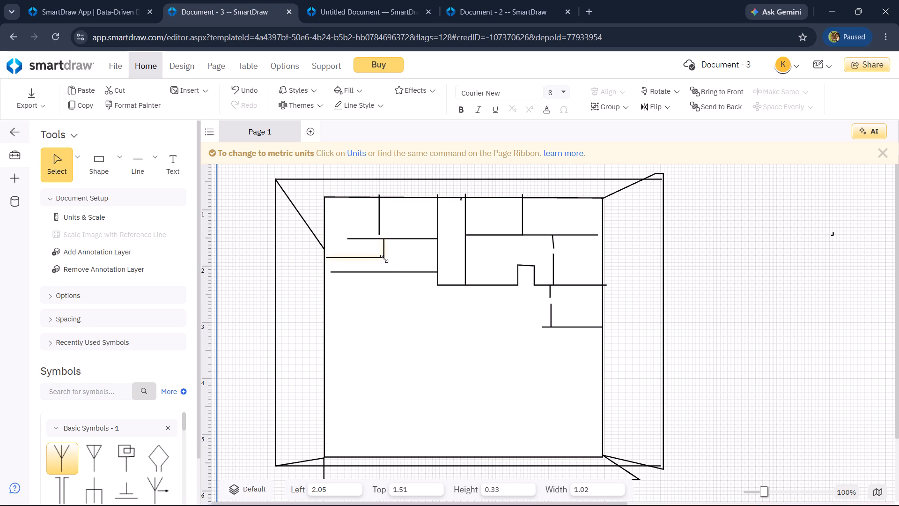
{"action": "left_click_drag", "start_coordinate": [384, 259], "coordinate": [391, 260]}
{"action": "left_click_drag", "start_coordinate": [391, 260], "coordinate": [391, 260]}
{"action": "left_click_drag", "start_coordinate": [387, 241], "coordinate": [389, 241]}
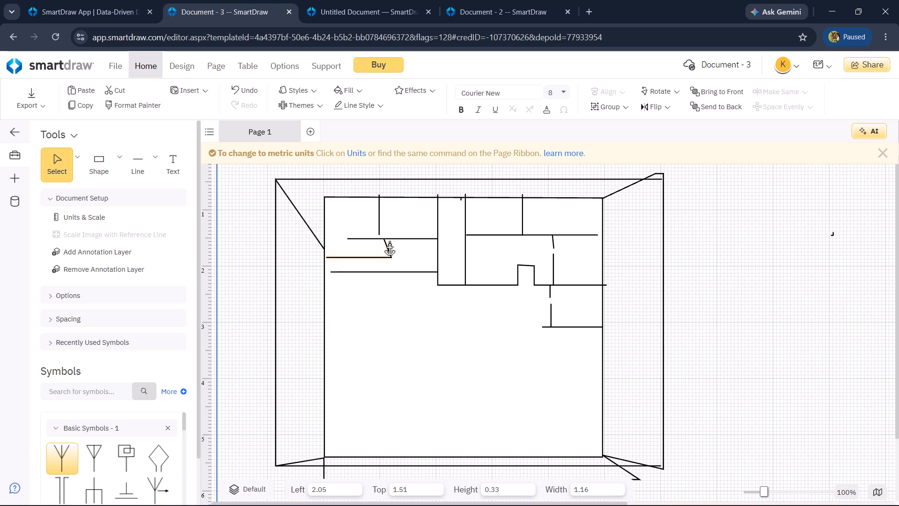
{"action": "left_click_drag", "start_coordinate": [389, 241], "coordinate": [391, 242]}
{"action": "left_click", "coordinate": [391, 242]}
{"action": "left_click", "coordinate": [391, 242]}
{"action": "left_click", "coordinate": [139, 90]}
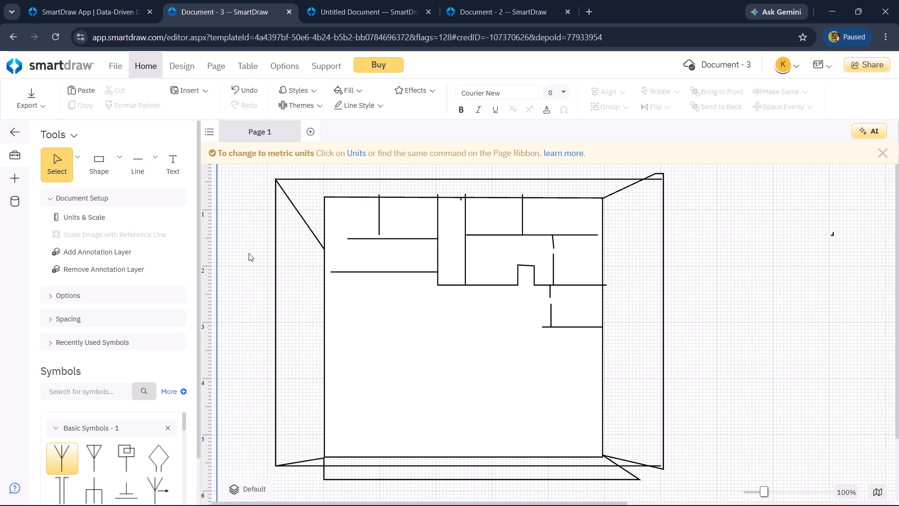
Draw a short, slightly slanted line about 0.32 long down from the upper-left horizontal line, about 3.23 left and 1.51 top.
{"action": "left_click", "coordinate": [137, 165]}
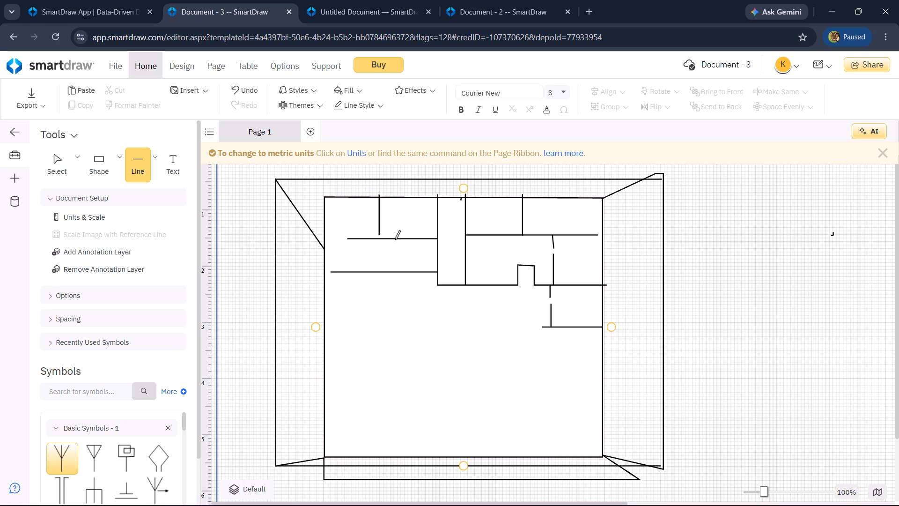
{"action": "left_click_drag", "start_coordinate": [395, 239], "coordinate": [393, 257]}
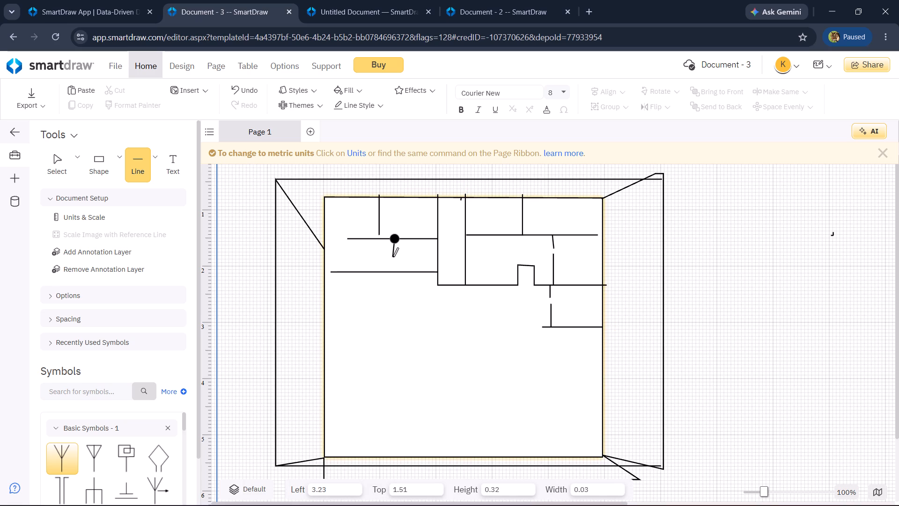
{"action": "left_click_drag", "start_coordinate": [393, 257], "coordinate": [393, 256]}
{"action": "left_click", "coordinate": [393, 256]}
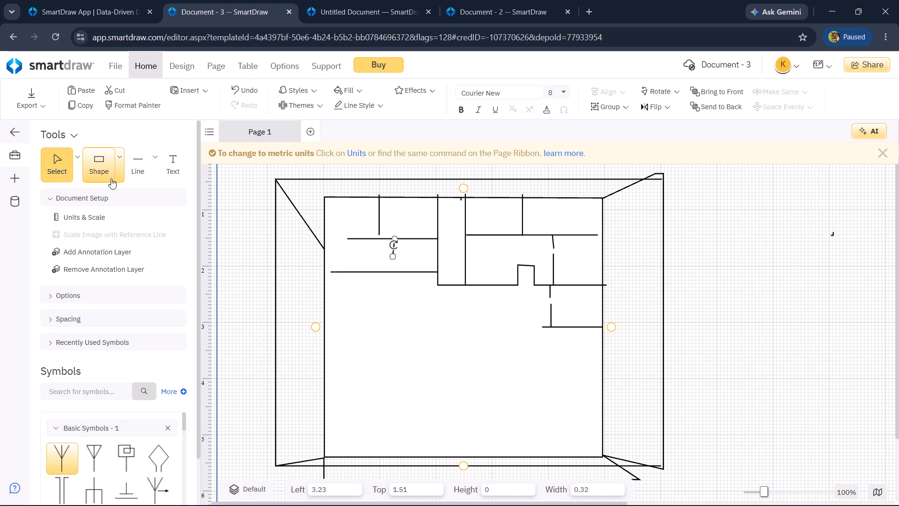
Draw a horizontal line from the square's left side to the slanted line's lower end and straighten the resulting L, about 1.22 wide and 0.32 high.
{"action": "left_click", "coordinate": [139, 168]}
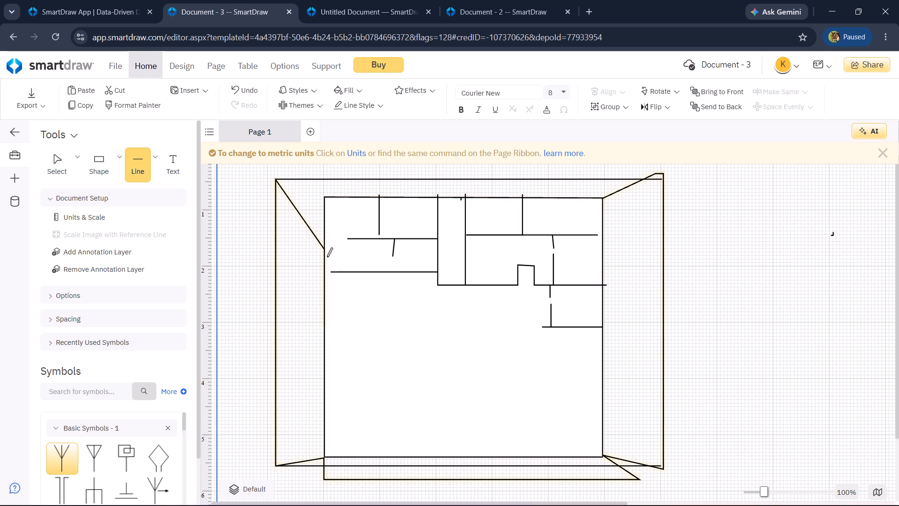
{"action": "left_click_drag", "start_coordinate": [327, 257], "coordinate": [383, 256]}
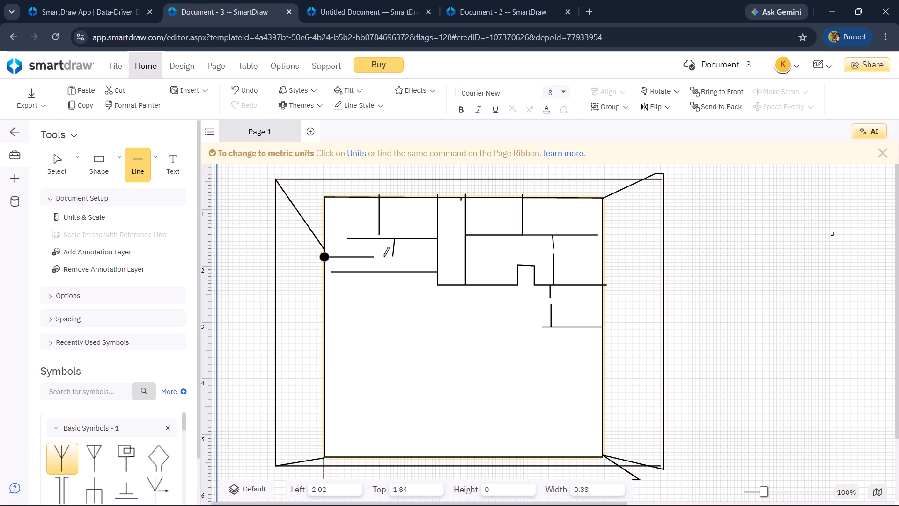
{"action": "left_click_drag", "start_coordinate": [383, 256], "coordinate": [391, 256]}
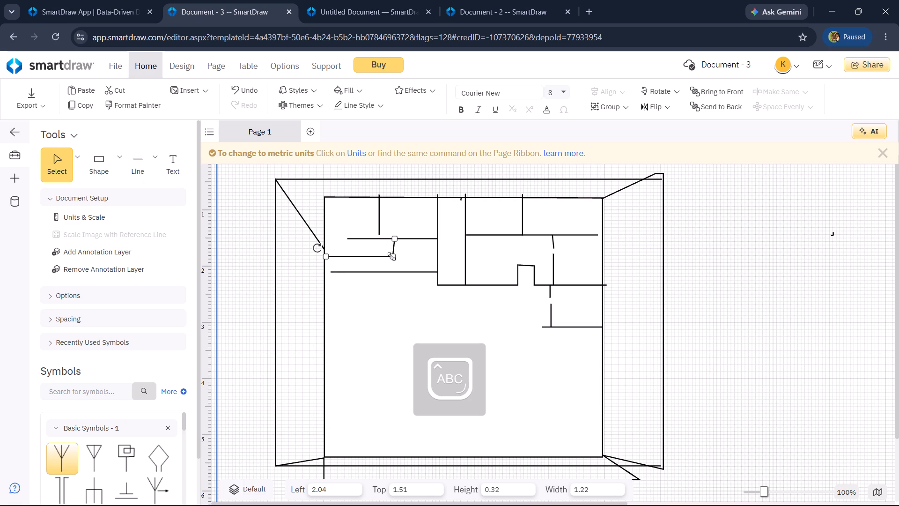
{"action": "double_click", "coordinate": [391, 256]}
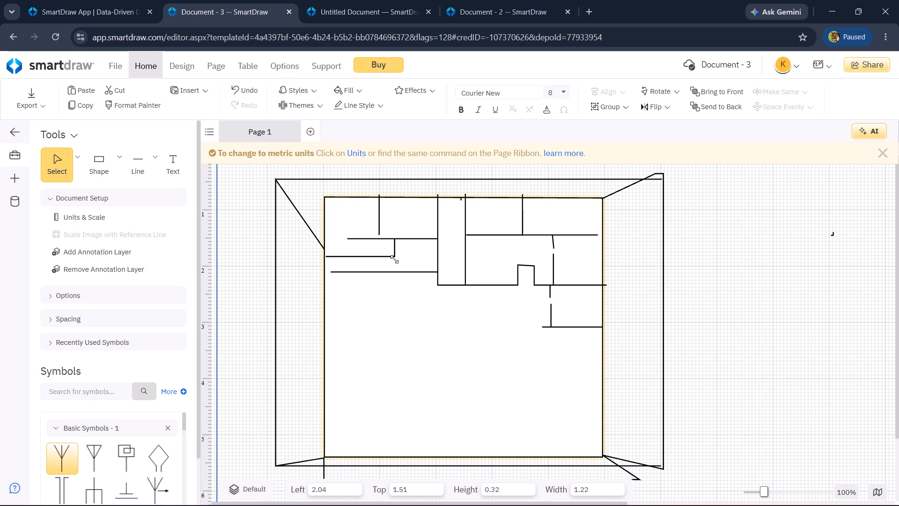
{"action": "left_click", "coordinate": [394, 259]}
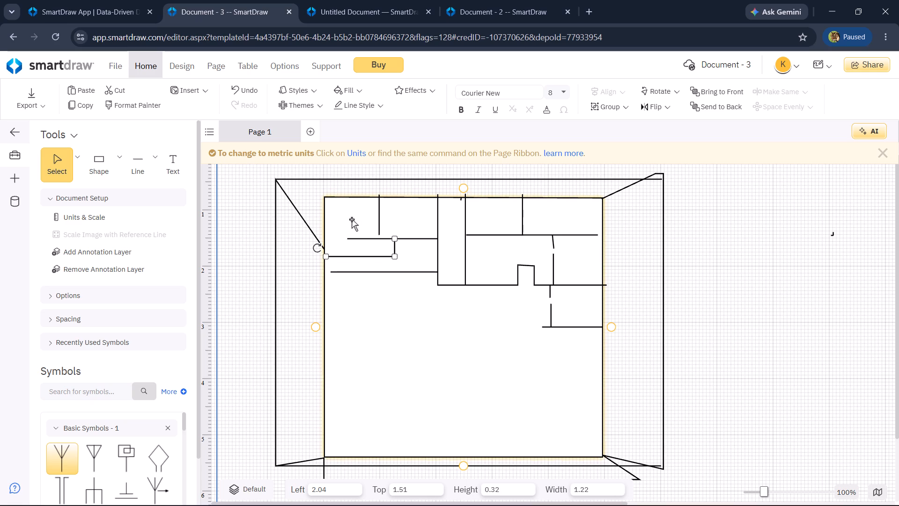
Move the upper-left compartments' horizontal line up to about 1.45 top, keeping it attached to the strip.
{"action": "left_click_drag", "start_coordinate": [351, 238], "coordinate": [351, 232]}
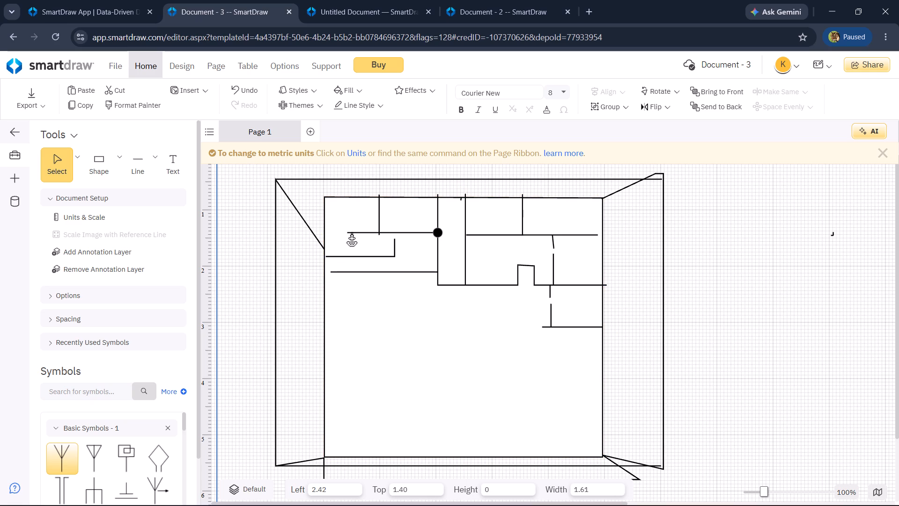
{"action": "left_click_drag", "start_coordinate": [351, 232], "coordinate": [353, 235]}
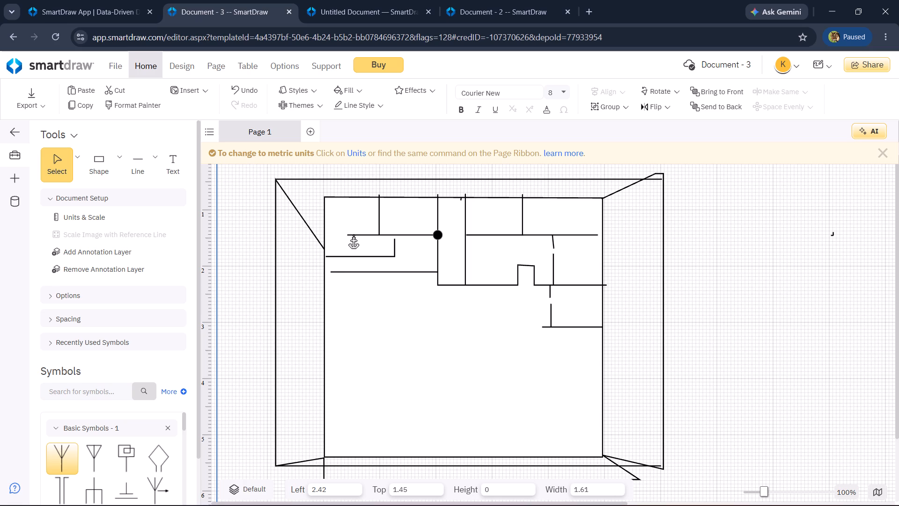
{"action": "left_click_drag", "start_coordinate": [353, 235], "coordinate": [355, 235]}
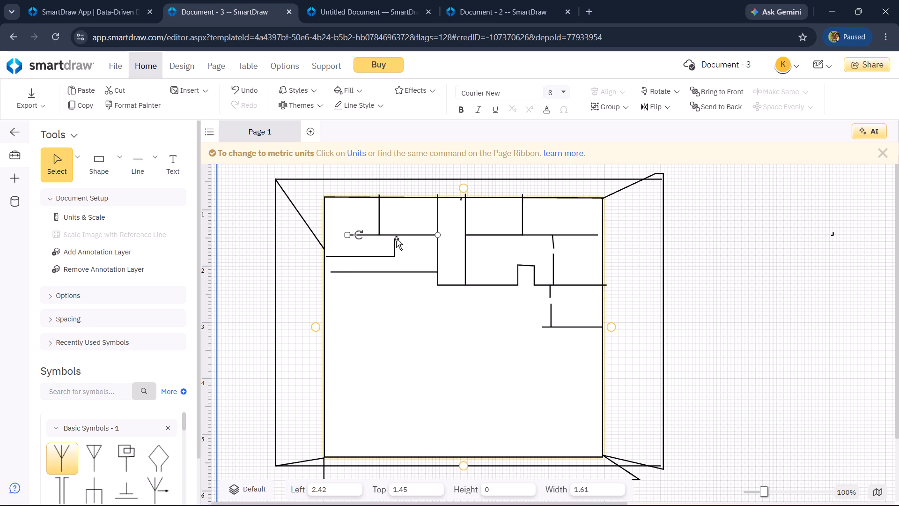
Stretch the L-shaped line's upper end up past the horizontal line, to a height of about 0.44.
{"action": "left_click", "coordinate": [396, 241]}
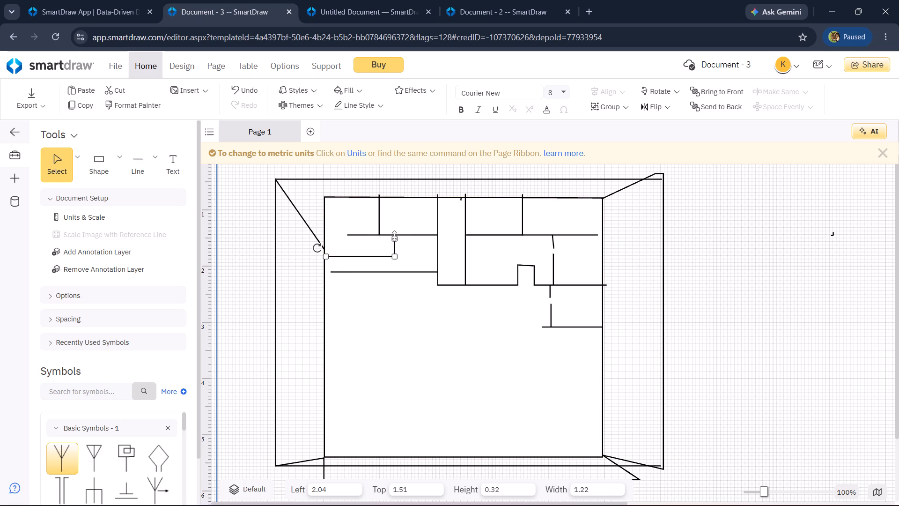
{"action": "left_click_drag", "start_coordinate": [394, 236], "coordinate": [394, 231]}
Move the large square, with its outer outline, slightly up to about 2.02 left and 0.73 top.
{"action": "left_click_drag", "start_coordinate": [376, 305], "coordinate": [376, 296]}
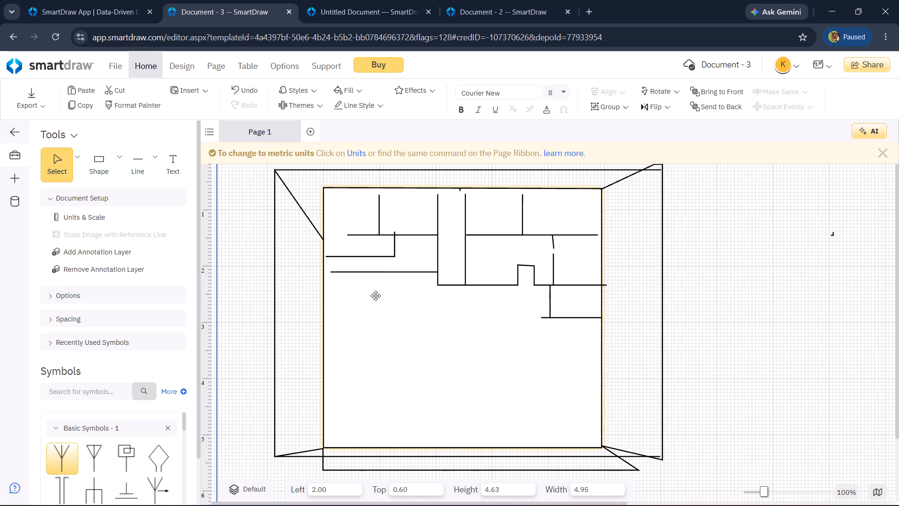
{"action": "left_click_drag", "start_coordinate": [376, 296], "coordinate": [377, 297]}
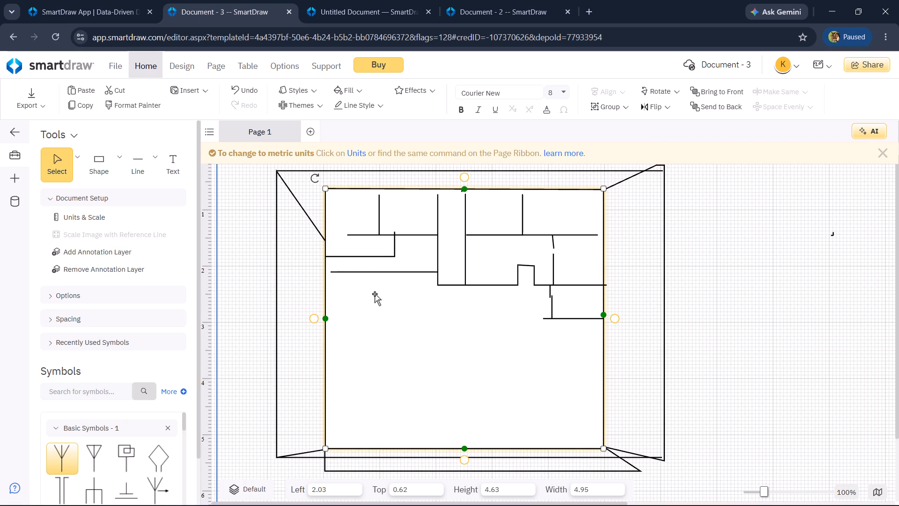
{"action": "left_click_drag", "start_coordinate": [379, 302], "coordinate": [380, 291]}
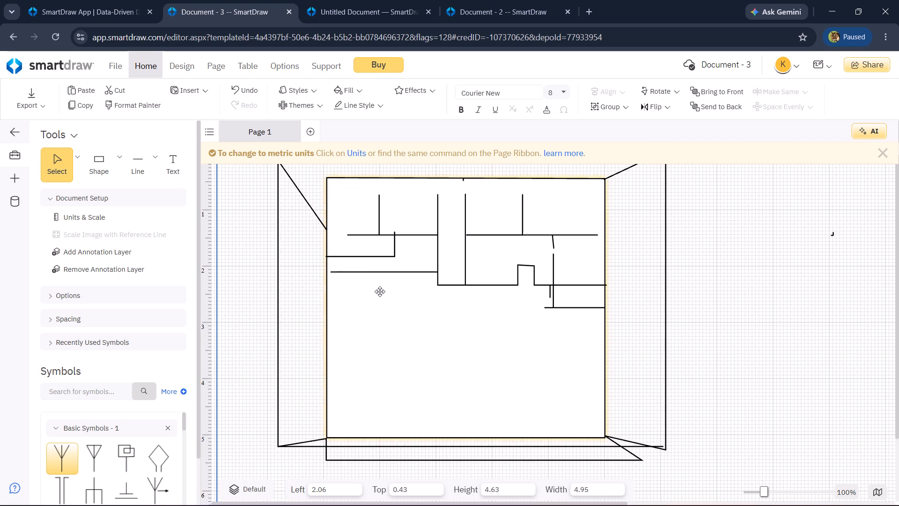
{"action": "left_click_drag", "start_coordinate": [380, 291], "coordinate": [383, 307]}
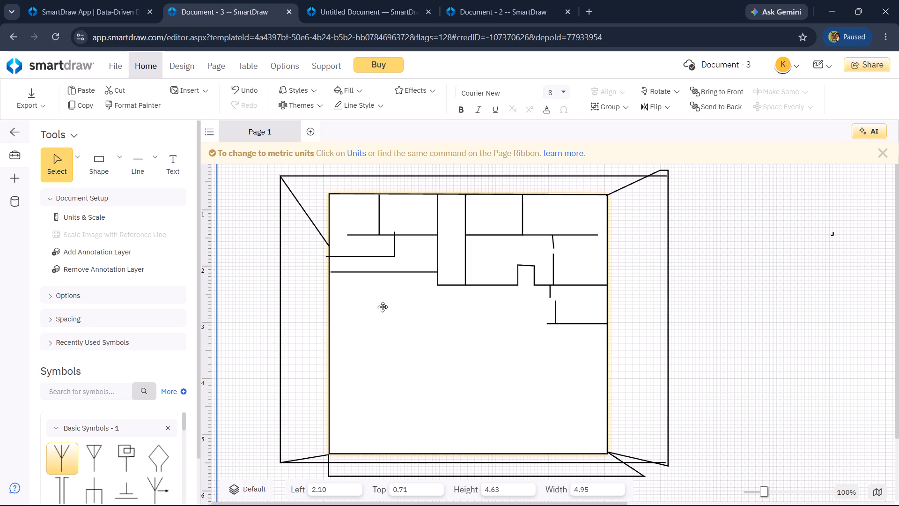
{"action": "left_click_drag", "start_coordinate": [383, 307], "coordinate": [379, 308]}
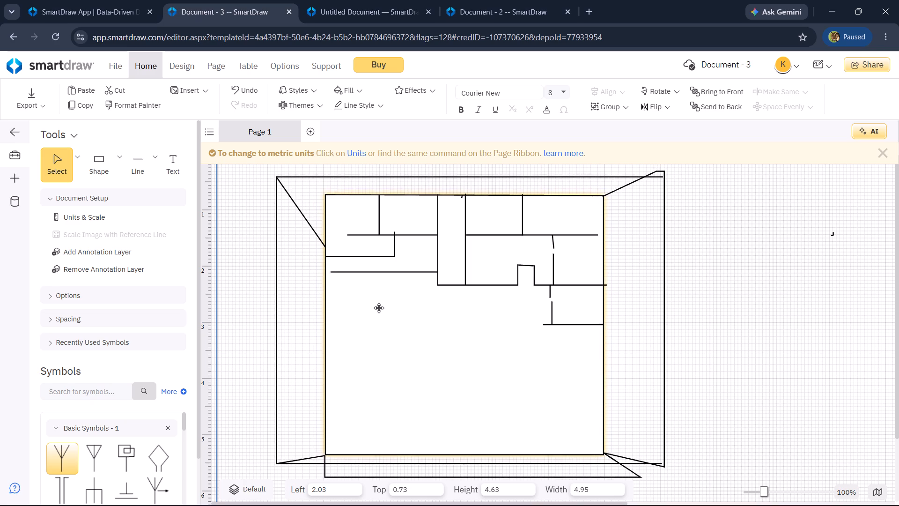
{"action": "left_click_drag", "start_coordinate": [379, 308], "coordinate": [376, 307]}
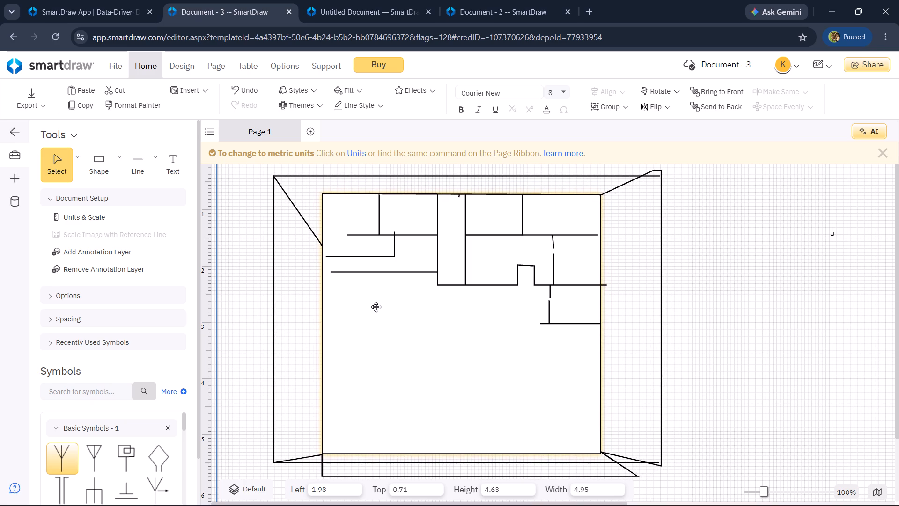
{"action": "left_click_drag", "start_coordinate": [376, 307], "coordinate": [378, 305]}
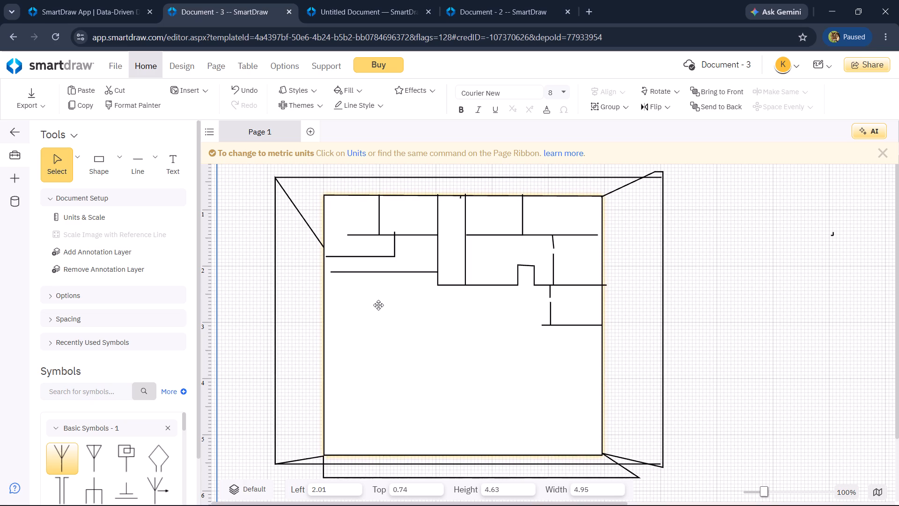
{"action": "left_click_drag", "start_coordinate": [378, 305], "coordinate": [379, 307]}
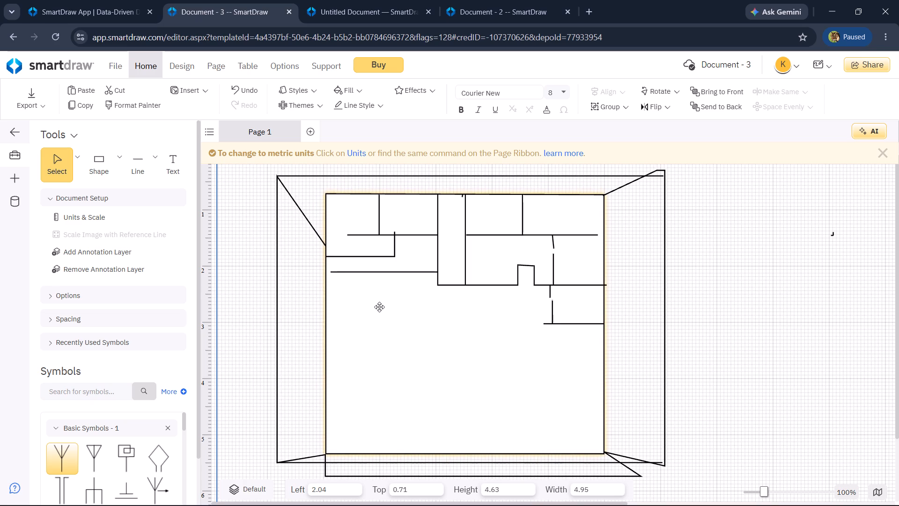
{"action": "left_click_drag", "start_coordinate": [379, 307], "coordinate": [378, 308]}
{"action": "left_click", "coordinate": [378, 308]}
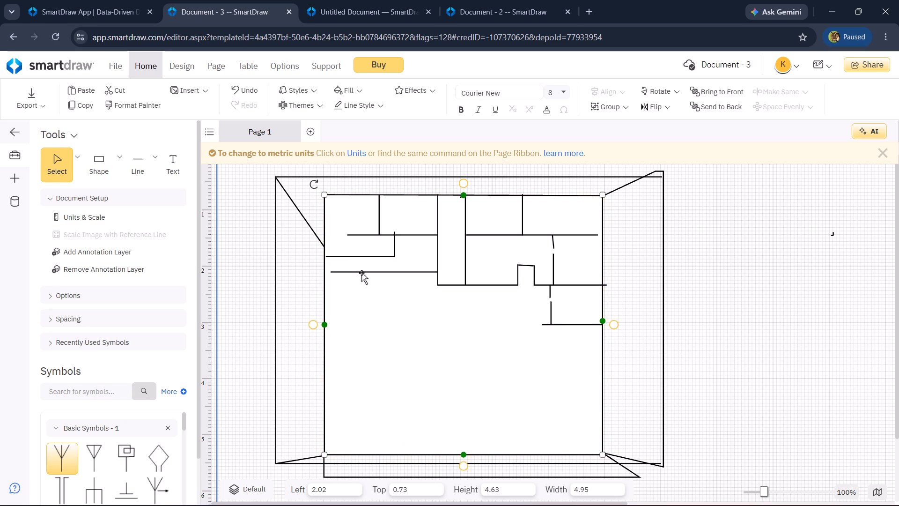
Move the horizontal line below the L-shaped line down to about 2.17 left and 2.63 top.
{"action": "left_click_drag", "start_coordinate": [361, 273], "coordinate": [365, 282]}
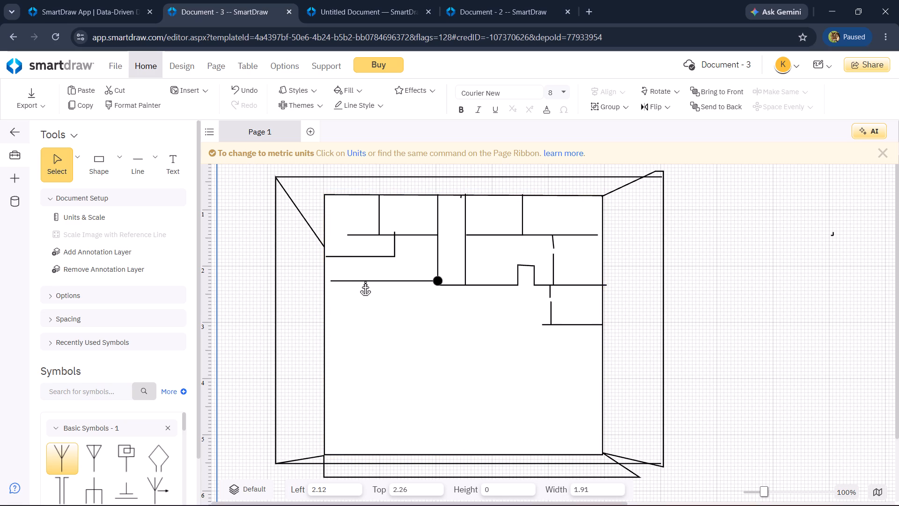
{"action": "left_click_drag", "start_coordinate": [365, 282], "coordinate": [365, 285]}
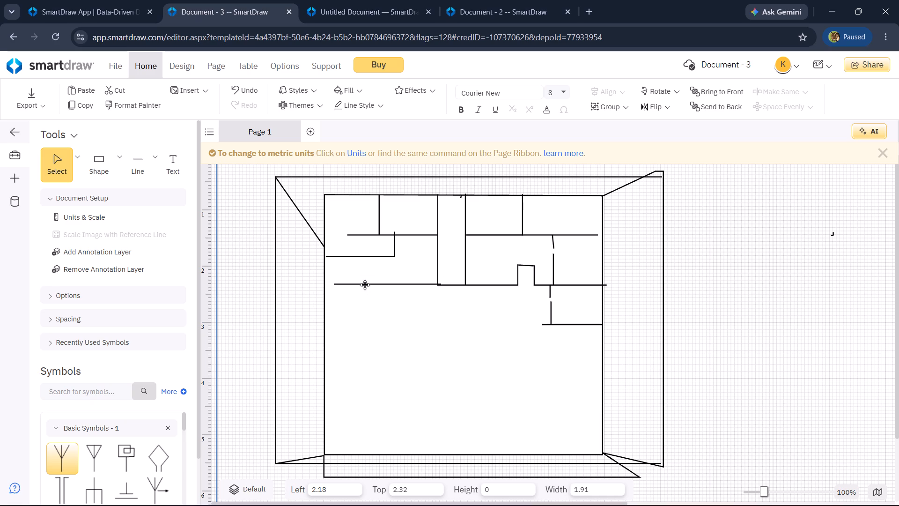
{"action": "left_click_drag", "start_coordinate": [365, 285], "coordinate": [362, 298]}
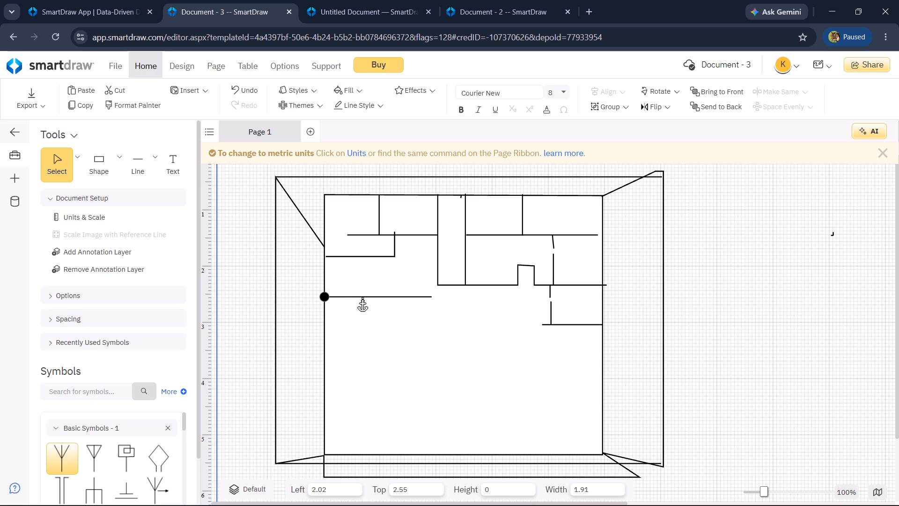
{"action": "left_click_drag", "start_coordinate": [362, 298], "coordinate": [364, 303]}
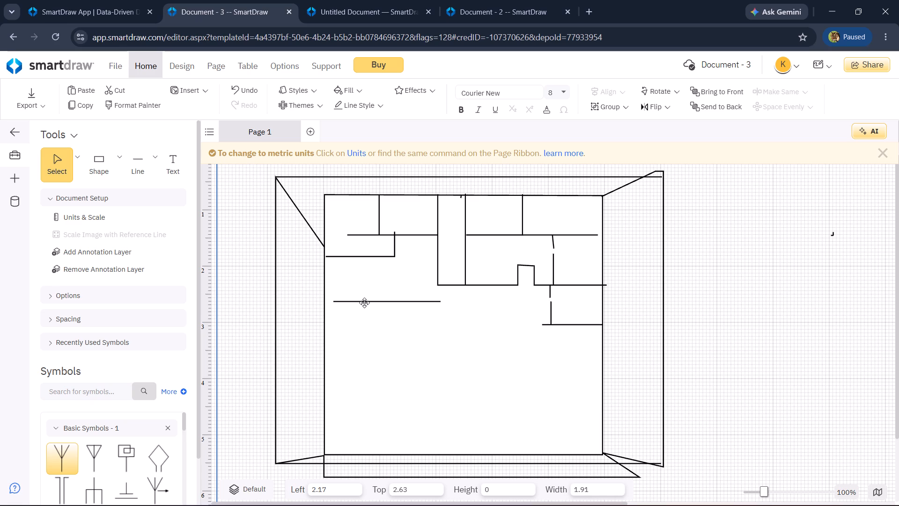
{"action": "left_click_drag", "start_coordinate": [364, 303], "coordinate": [364, 302]}
{"action": "left_click", "coordinate": [364, 302]}
Move the L-shaped line down against the square's left side, about 2.02 left, and stretch its upper end to a height of about 0.66.
{"action": "left_click_drag", "start_coordinate": [372, 257], "coordinate": [372, 264]}
{"action": "left_click_drag", "start_coordinate": [372, 264], "coordinate": [380, 276]}
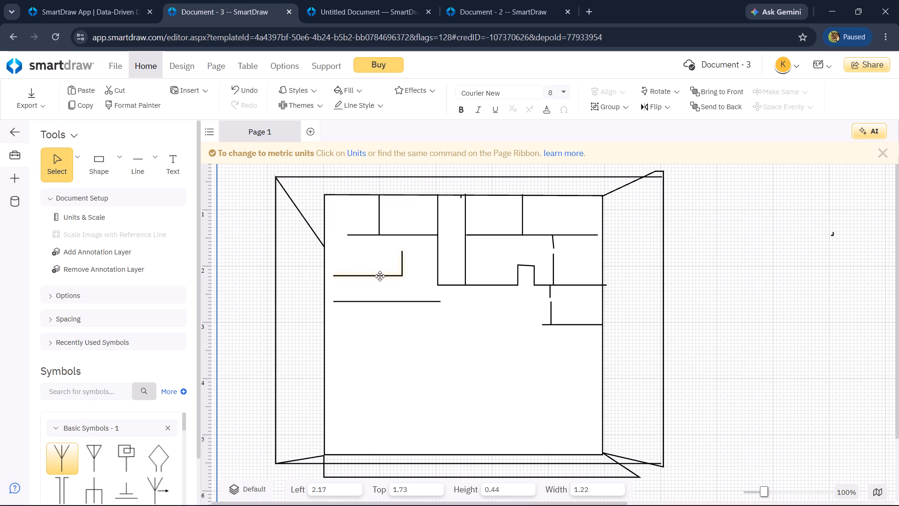
{"action": "left_click_drag", "start_coordinate": [380, 276], "coordinate": [378, 276]}
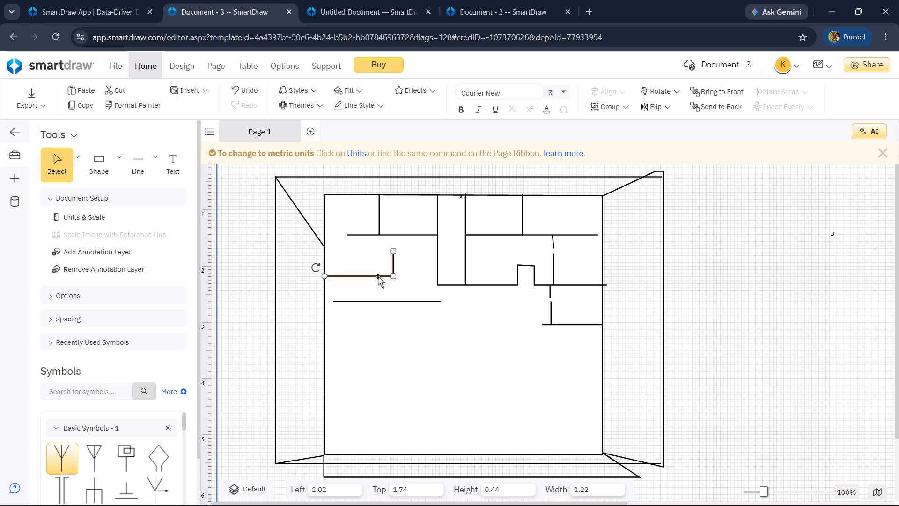
{"action": "left_click", "coordinate": [378, 276]}
{"action": "left_click_drag", "start_coordinate": [395, 251], "coordinate": [391, 237]}
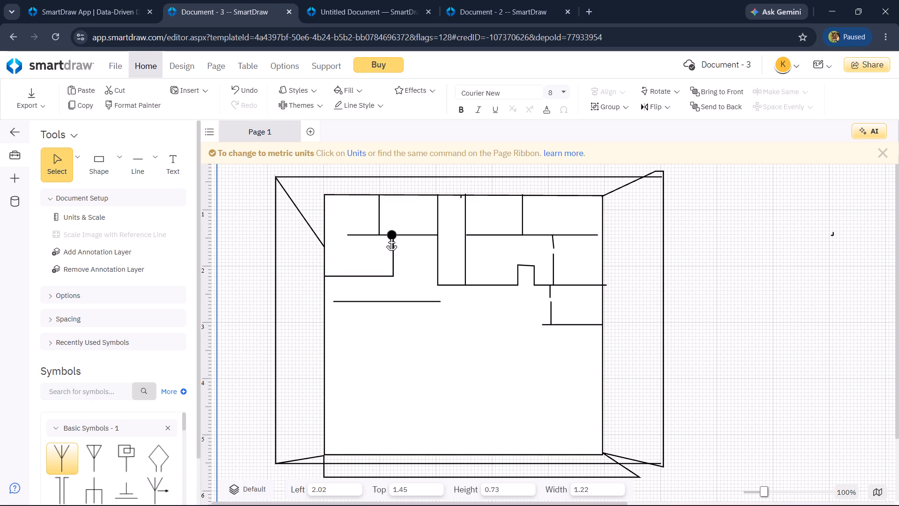
{"action": "left_click_drag", "start_coordinate": [391, 237], "coordinate": [394, 239]}
{"action": "left_click", "coordinate": [394, 239]}
Draw a short horizontal line about 0.48 wide leftward from the strip's left side, about 3.55 left and 2.17 top.
{"action": "left_click", "coordinate": [133, 159]}
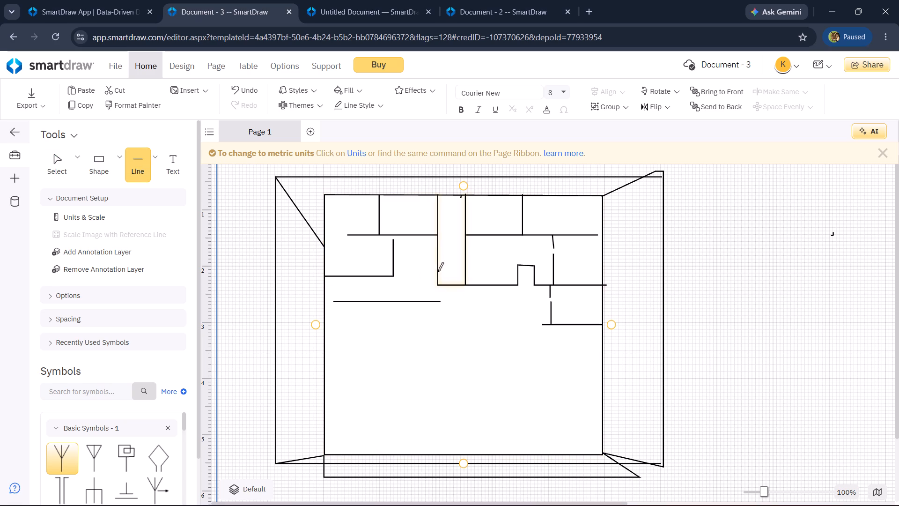
{"action": "left_click_drag", "start_coordinate": [436, 272], "coordinate": [410, 273]}
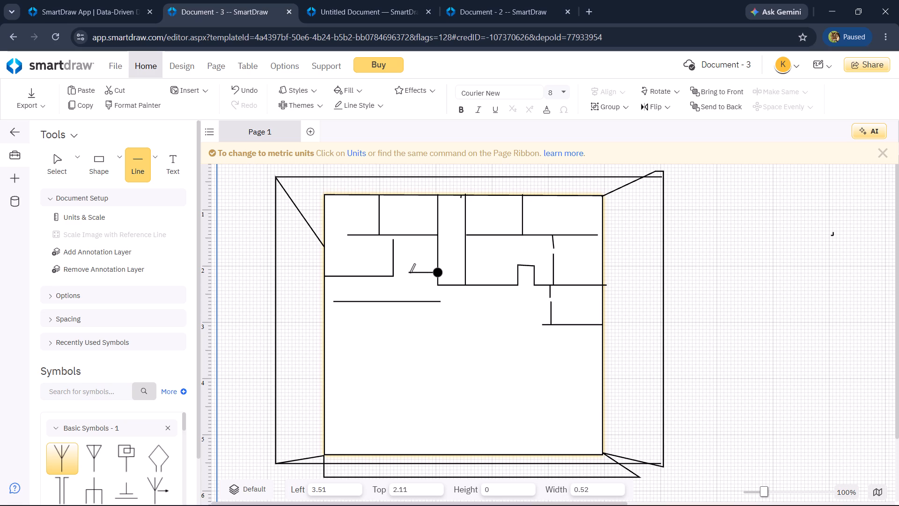
{"action": "left_click_drag", "start_coordinate": [410, 273], "coordinate": [411, 273]}
{"action": "left_click", "coordinate": [411, 273]}
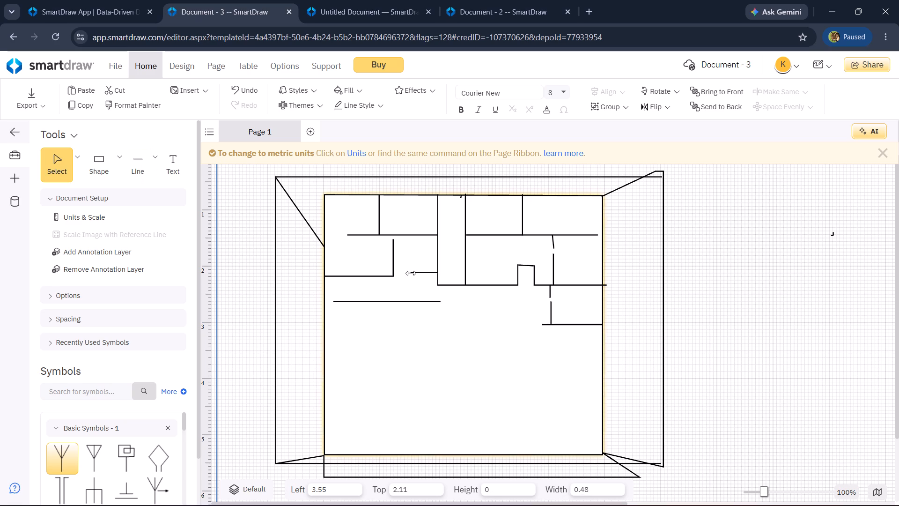
{"action": "left_click", "coordinate": [431, 273]}
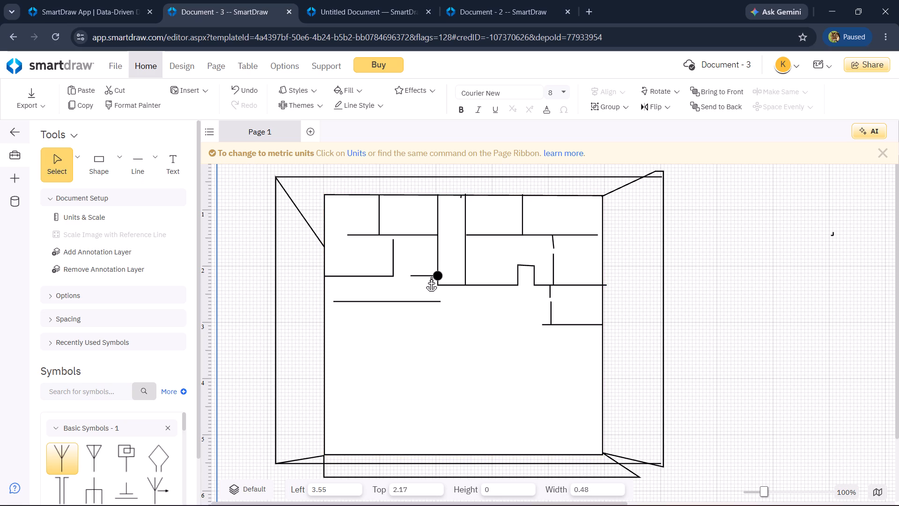
{"action": "left_click", "coordinate": [431, 276]}
Extend the L-shaped line's upper end to meet the upper-left horizontal line, for a height of about 0.73.
{"action": "left_click", "coordinate": [392, 242]}
{"action": "left_click_drag", "start_coordinate": [393, 238], "coordinate": [395, 233]}
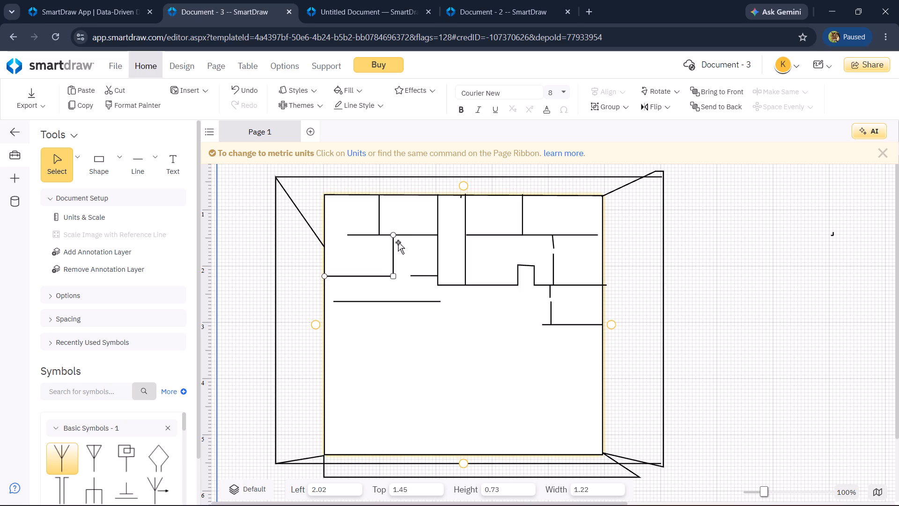
{"action": "left_click", "coordinate": [407, 244]}
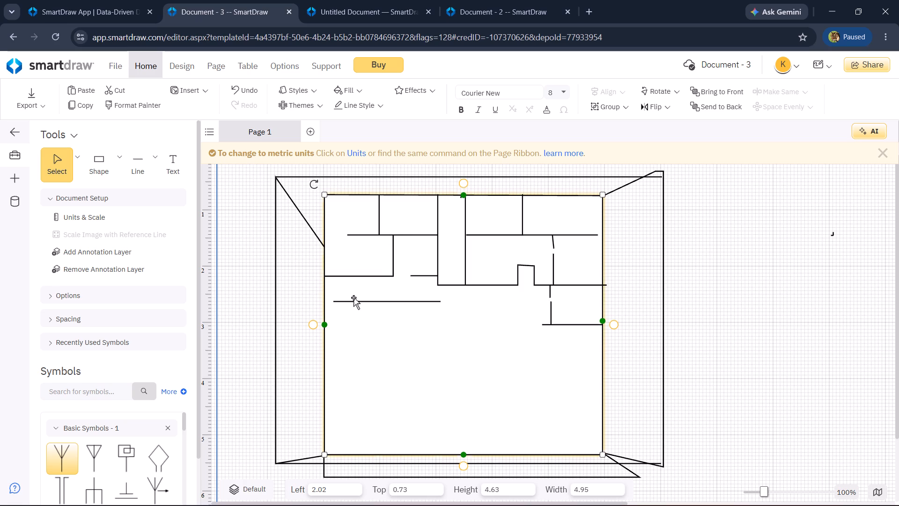
Extend the left end of the horizontal line below the L-shaped line to the square's left side, about 2.07 wide.
{"action": "left_click", "coordinate": [333, 301]}
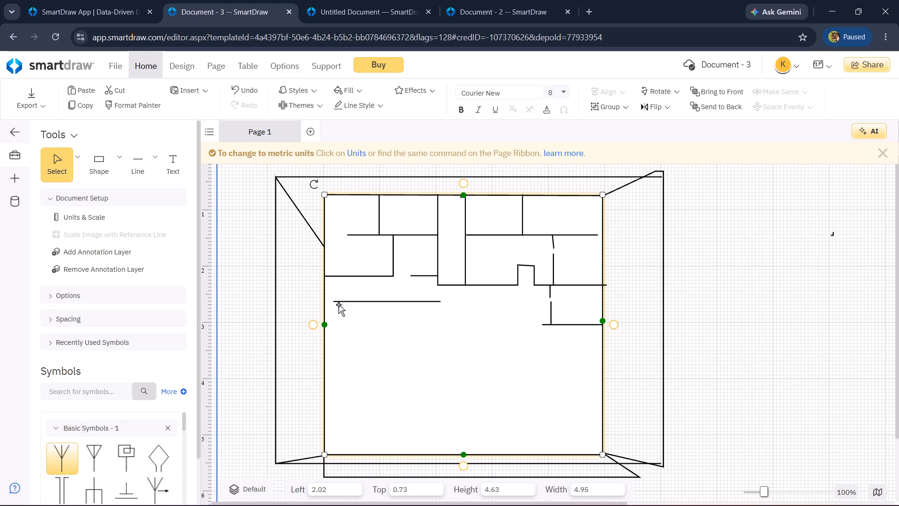
{"action": "double_click", "coordinate": [335, 302]}
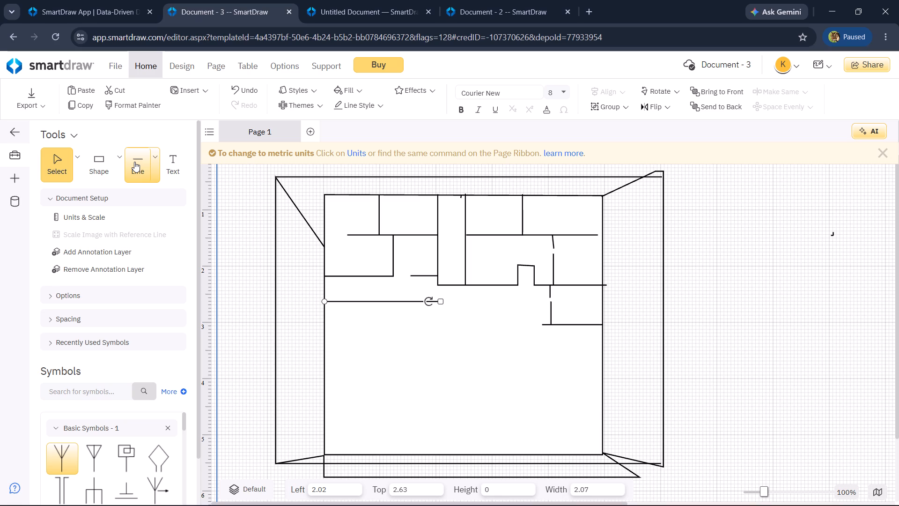
Draw a vertical line down from that horizontal line's right end and join the two, for an overall height of about 0.94.
{"action": "left_click", "coordinate": [134, 162]}
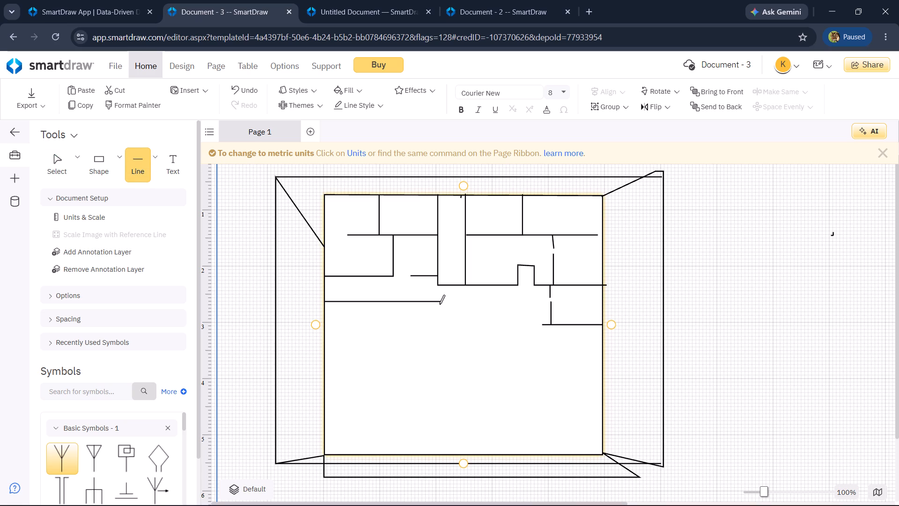
{"action": "left_click_drag", "start_coordinate": [439, 304], "coordinate": [441, 348]}
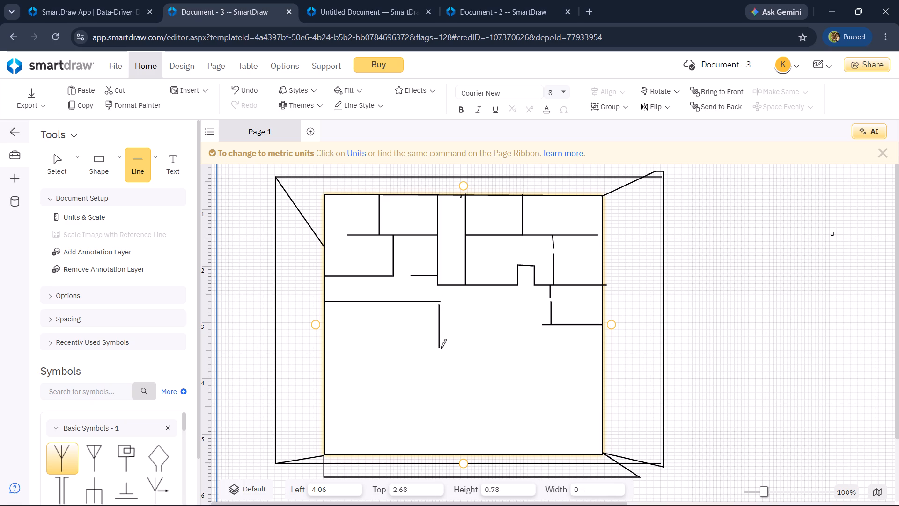
{"action": "left_click_drag", "start_coordinate": [441, 348], "coordinate": [439, 339]}
{"action": "left_click_drag", "start_coordinate": [439, 339], "coordinate": [438, 342]}
{"action": "left_click_drag", "start_coordinate": [438, 342], "coordinate": [437, 342]}
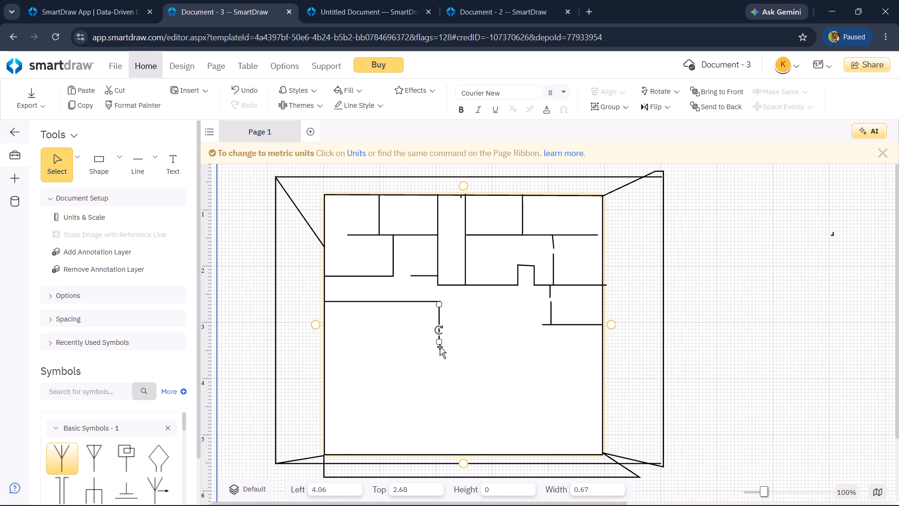
{"action": "left_click_drag", "start_coordinate": [440, 344], "coordinate": [440, 350]}
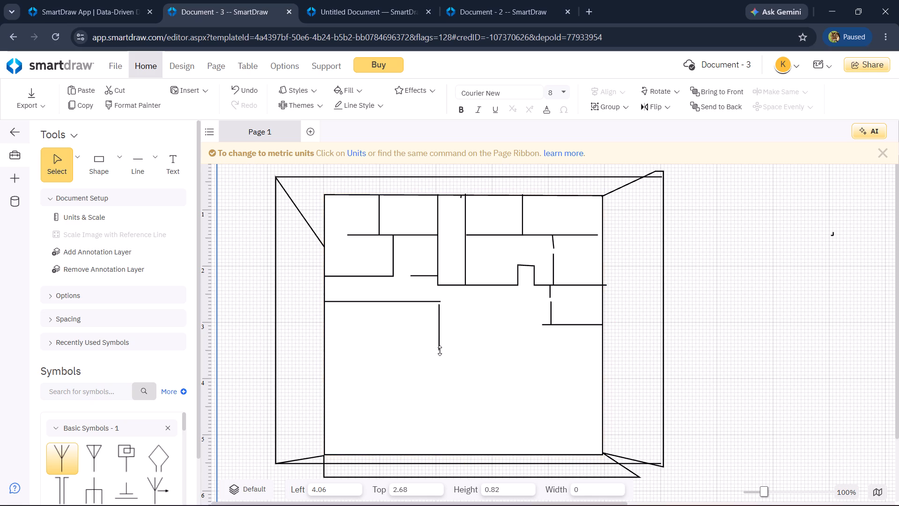
{"action": "left_click_drag", "start_coordinate": [440, 350], "coordinate": [440, 354]}
{"action": "left_click_drag", "start_coordinate": [440, 307], "coordinate": [440, 304]}
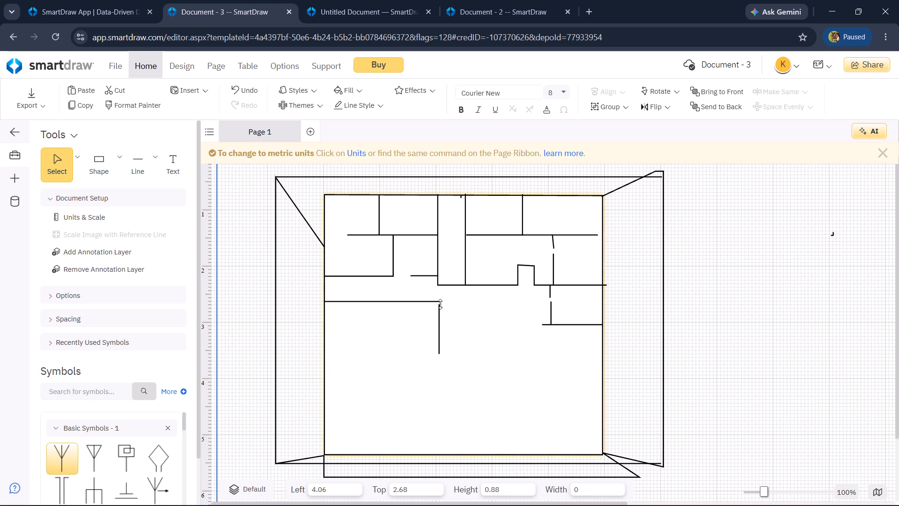
{"action": "left_click_drag", "start_coordinate": [440, 304], "coordinate": [441, 301]}
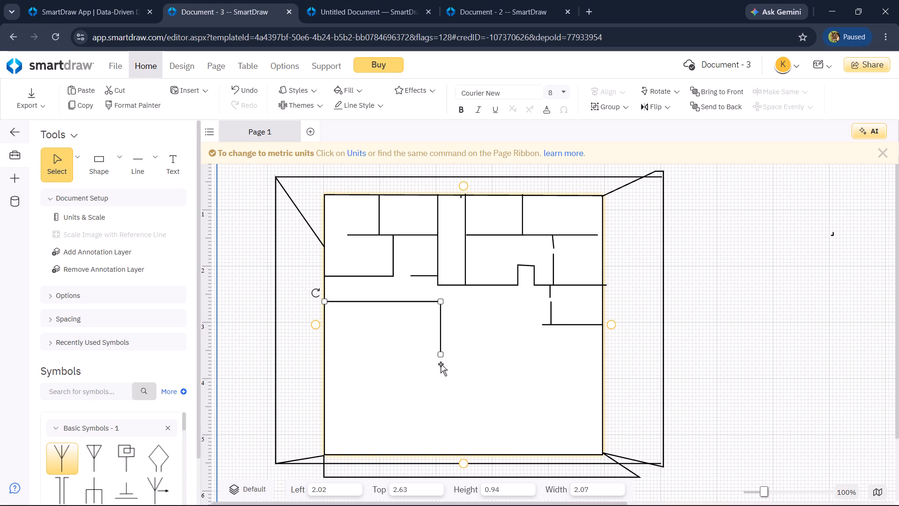
Draw a vertical line about 0.72 long just below the previous one, at about 4.04 left and 3.75 top.
{"action": "left_click", "coordinate": [146, 169]}
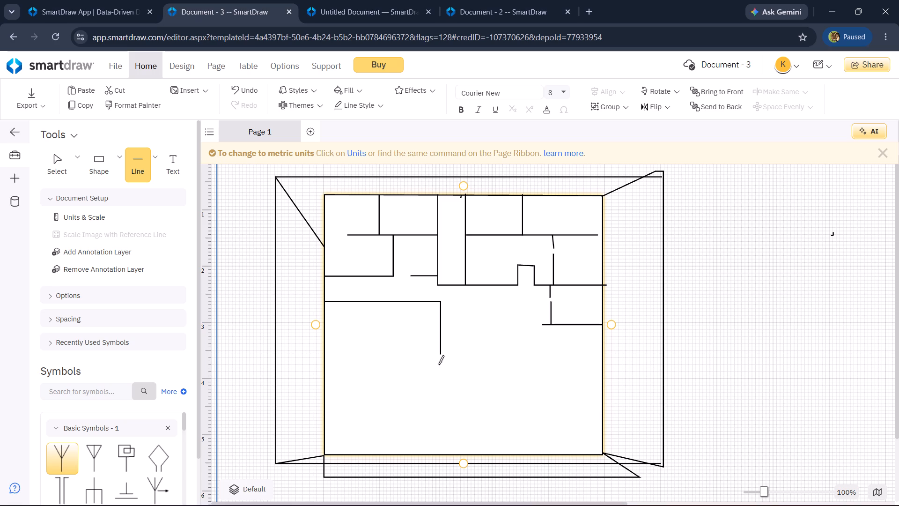
{"action": "left_click_drag", "start_coordinate": [438, 365], "coordinate": [439, 386]}
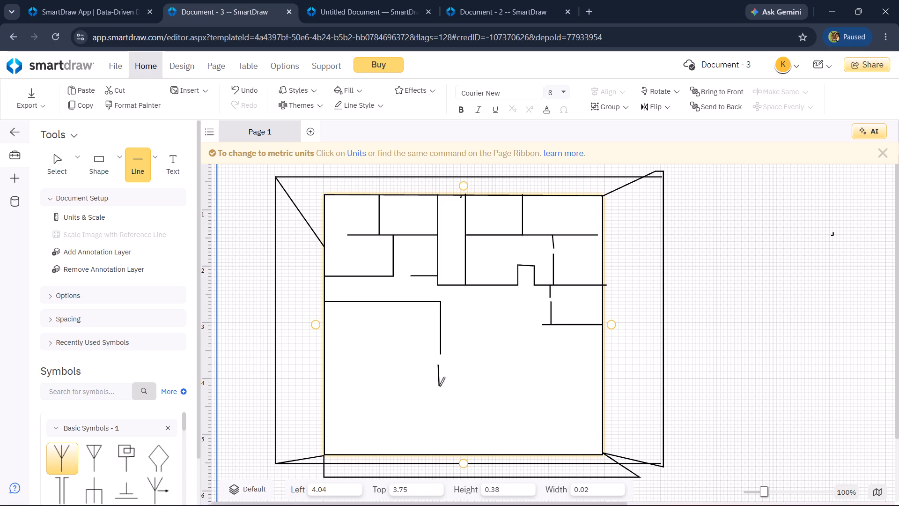
{"action": "left_click_drag", "start_coordinate": [439, 386], "coordinate": [440, 423]}
{"action": "left_click_drag", "start_coordinate": [440, 423], "coordinate": [438, 424]}
{"action": "left_click_drag", "start_coordinate": [438, 424], "coordinate": [437, 406]}
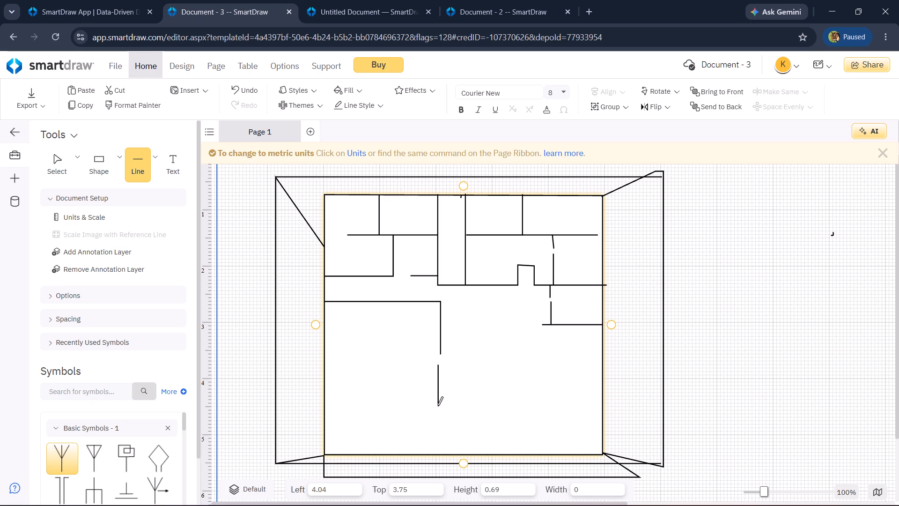
{"action": "left_click_drag", "start_coordinate": [437, 406], "coordinate": [437, 405]}
{"action": "left_click", "coordinate": [437, 405]}
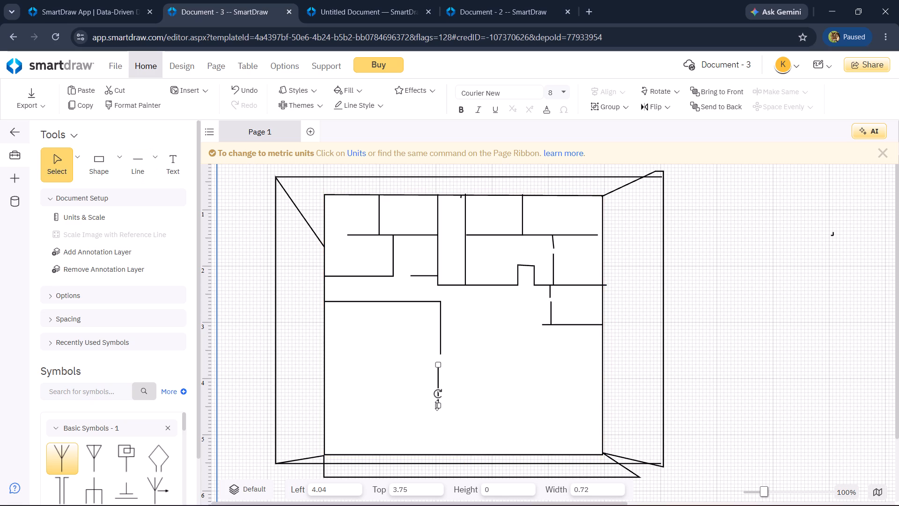
Draw a horizontal line leftward from the new vertical line's lower end, about 1.81 wide, ending near the square's left side.
{"action": "left_click", "coordinate": [134, 161]}
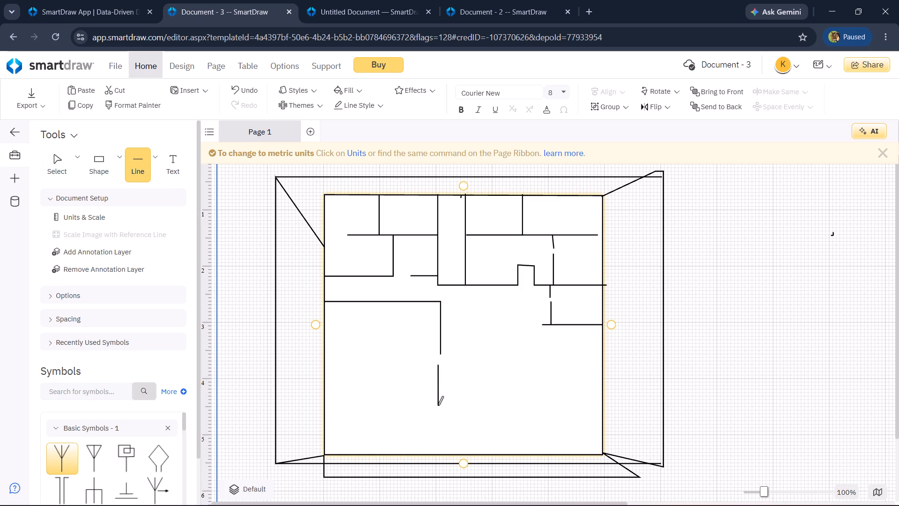
{"action": "left_click_drag", "start_coordinate": [436, 405], "coordinate": [334, 399]}
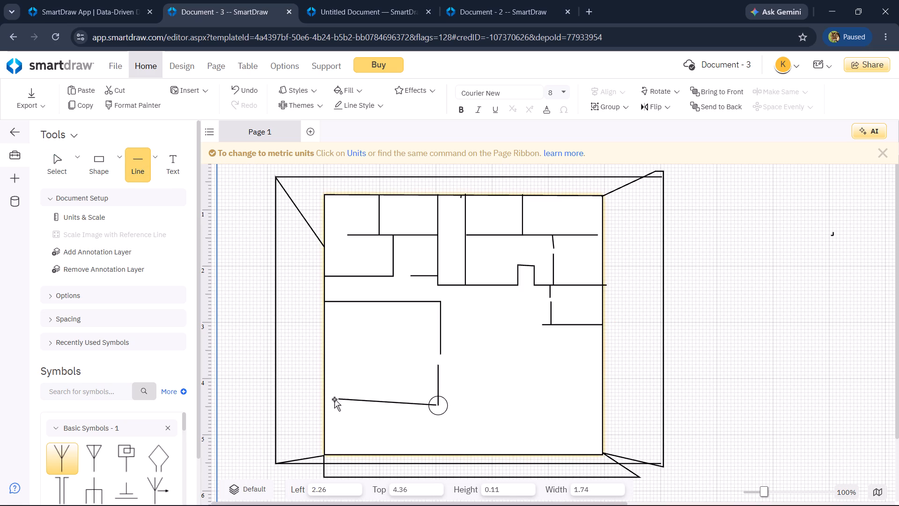
{"action": "left_click_drag", "start_coordinate": [334, 399], "coordinate": [327, 413]}
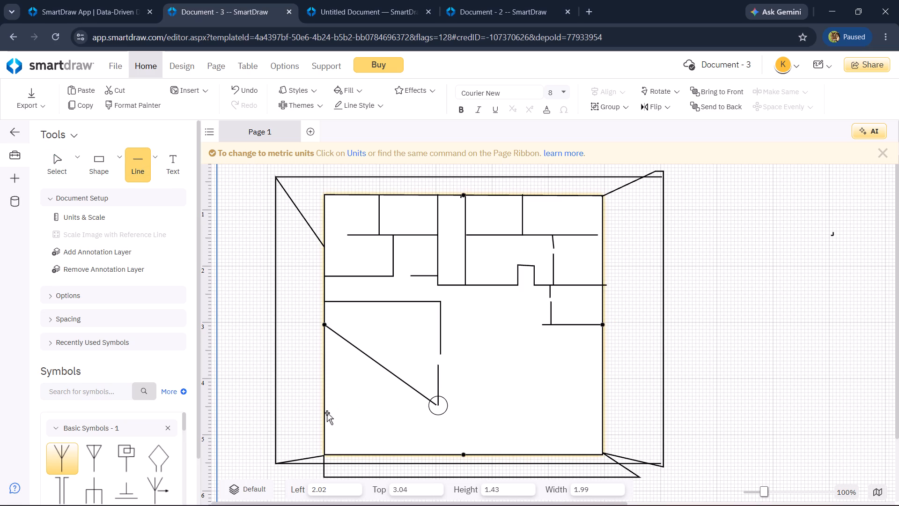
{"action": "left_click_drag", "start_coordinate": [327, 413], "coordinate": [324, 409]}
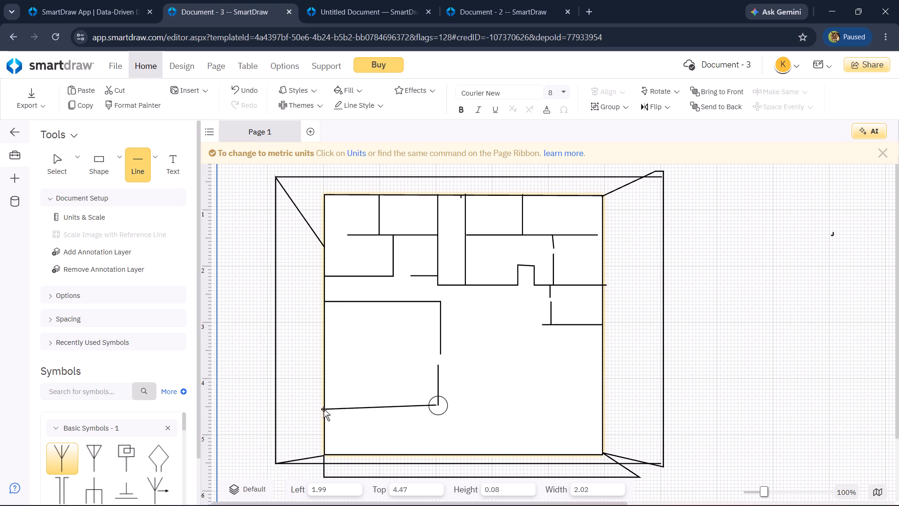
{"action": "left_click_drag", "start_coordinate": [324, 409], "coordinate": [340, 432]}
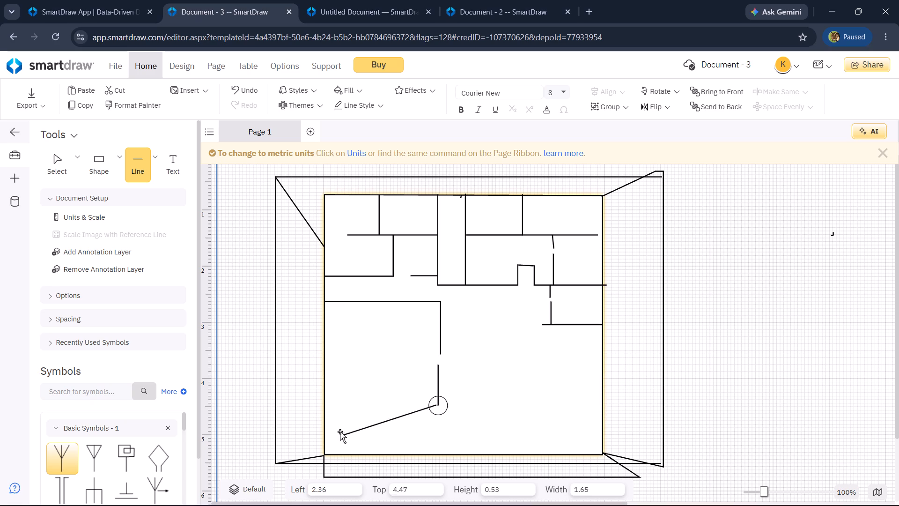
{"action": "left_click_drag", "start_coordinate": [340, 432], "coordinate": [317, 423]}
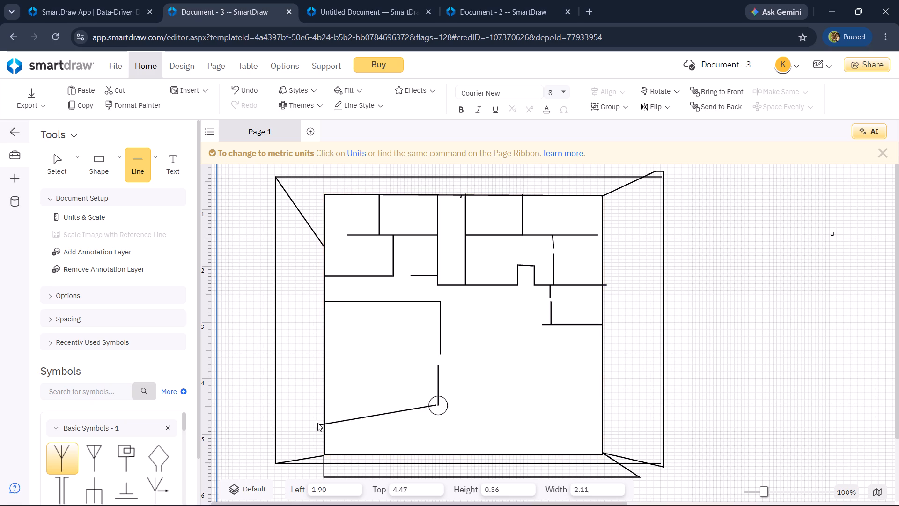
{"action": "left_click_drag", "start_coordinate": [317, 423], "coordinate": [326, 420]}
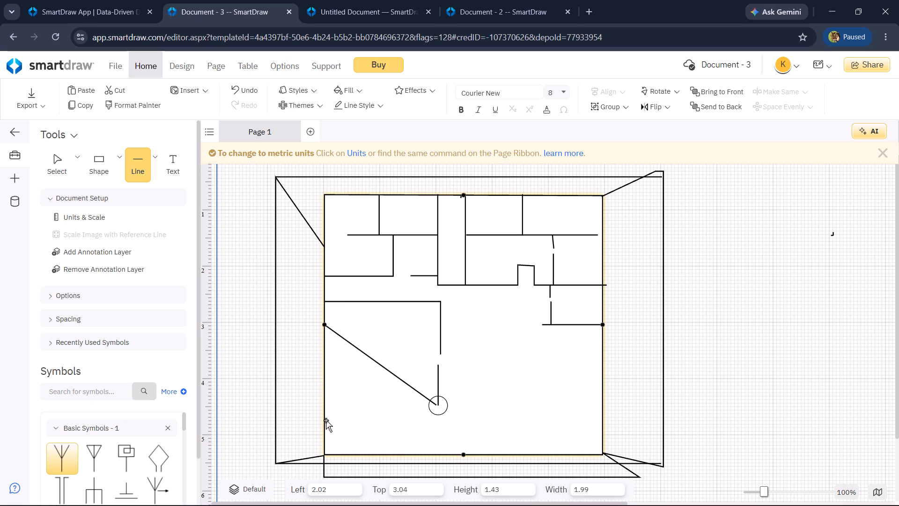
{"action": "left_click_drag", "start_coordinate": [326, 420], "coordinate": [332, 429]}
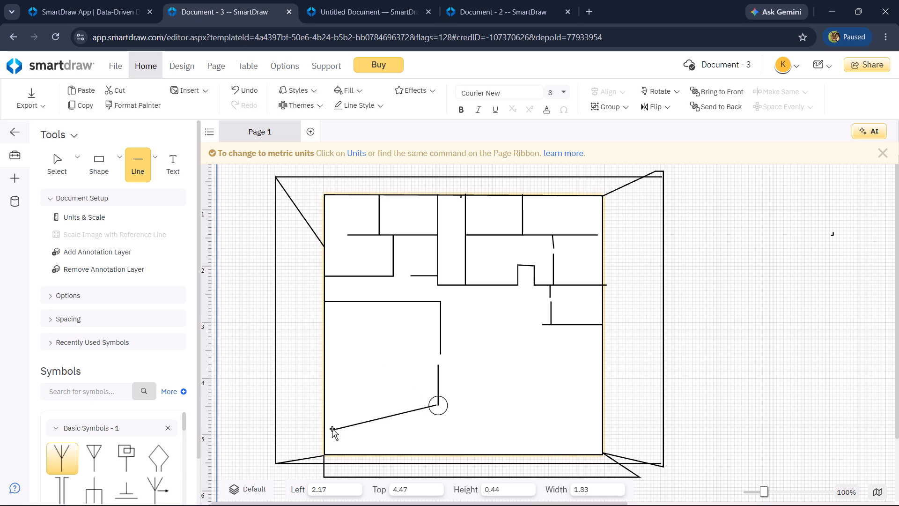
{"action": "left_click_drag", "start_coordinate": [332, 429], "coordinate": [320, 432]}
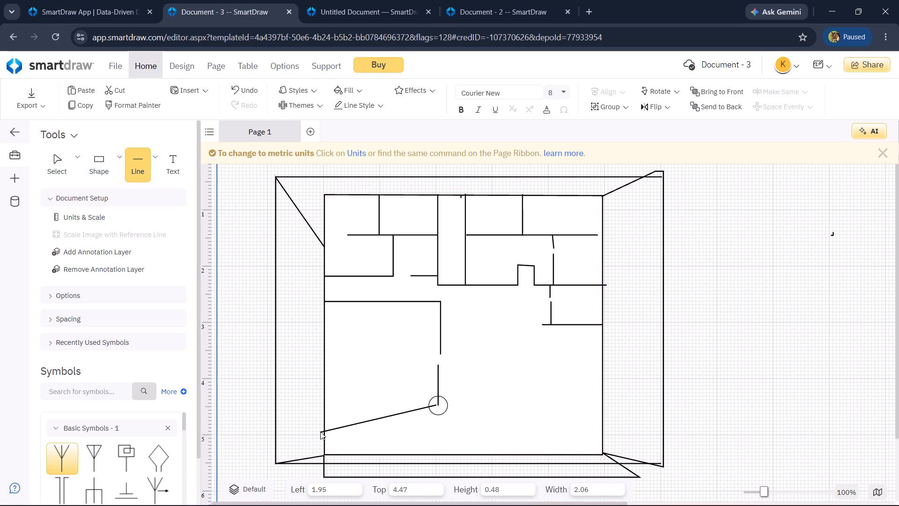
{"action": "left_click_drag", "start_coordinate": [320, 432], "coordinate": [322, 410]}
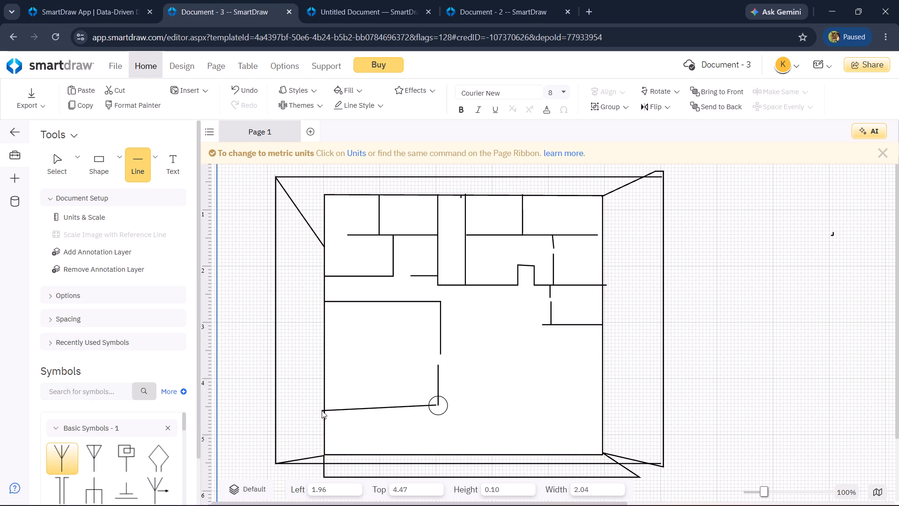
{"action": "left_click_drag", "start_coordinate": [322, 410], "coordinate": [323, 415]}
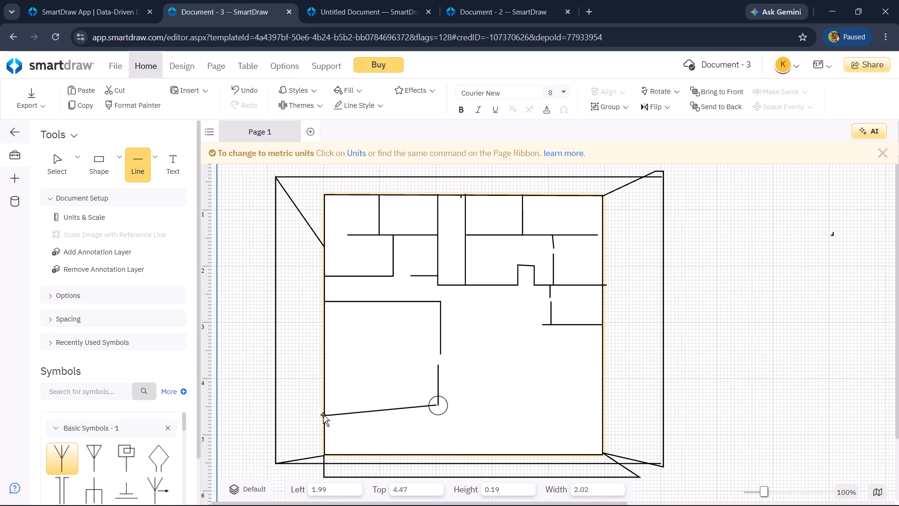
{"action": "left_click_drag", "start_coordinate": [323, 415], "coordinate": [325, 424]}
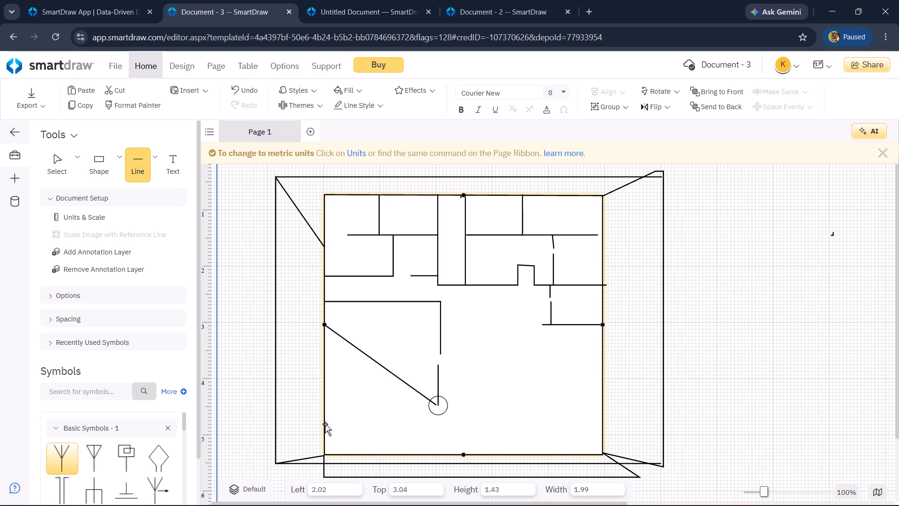
{"action": "left_click_drag", "start_coordinate": [325, 424], "coordinate": [332, 399]}
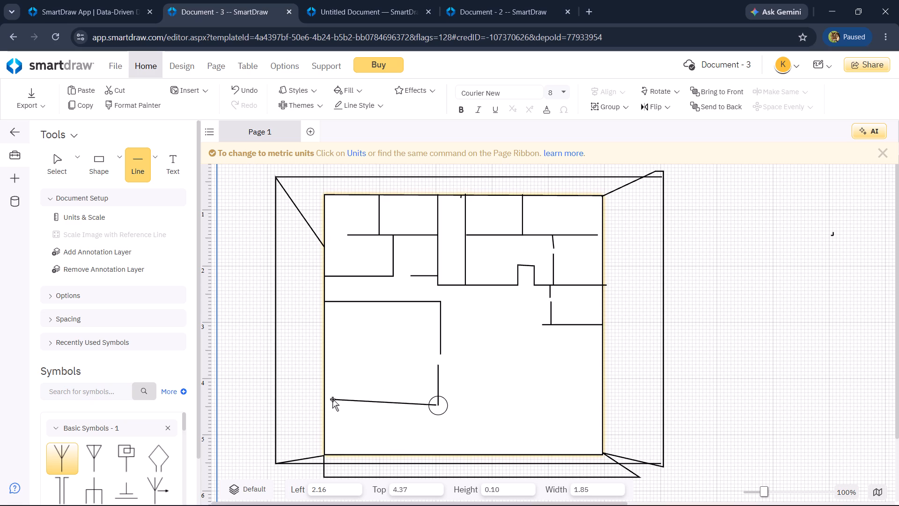
{"action": "left_click_drag", "start_coordinate": [332, 399], "coordinate": [333, 397]}
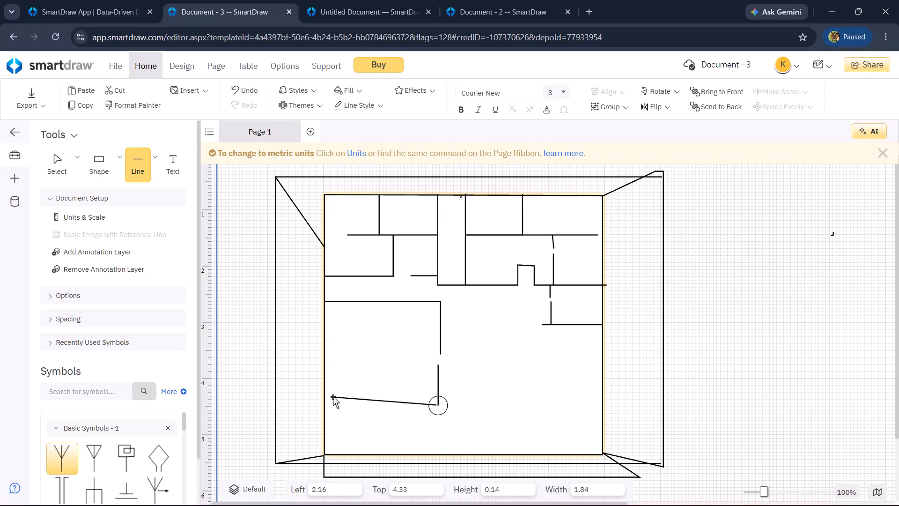
{"action": "left_click_drag", "start_coordinate": [333, 397], "coordinate": [335, 401]}
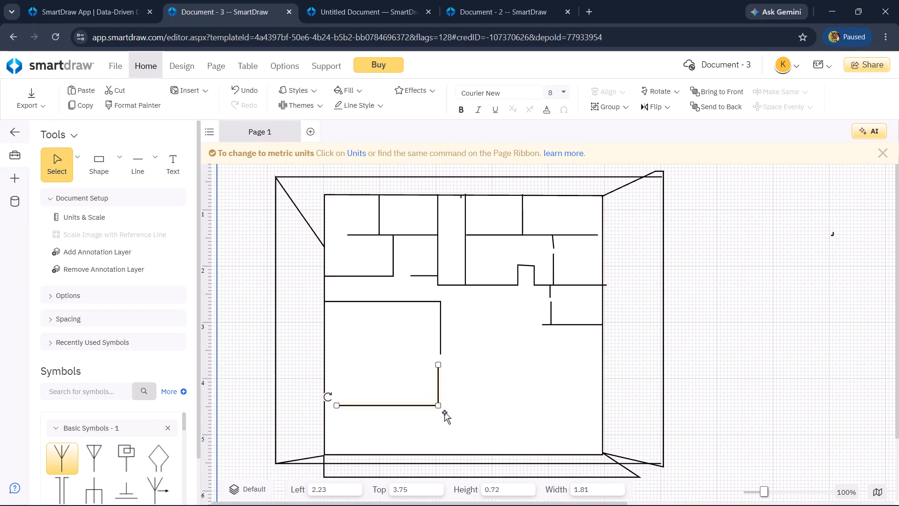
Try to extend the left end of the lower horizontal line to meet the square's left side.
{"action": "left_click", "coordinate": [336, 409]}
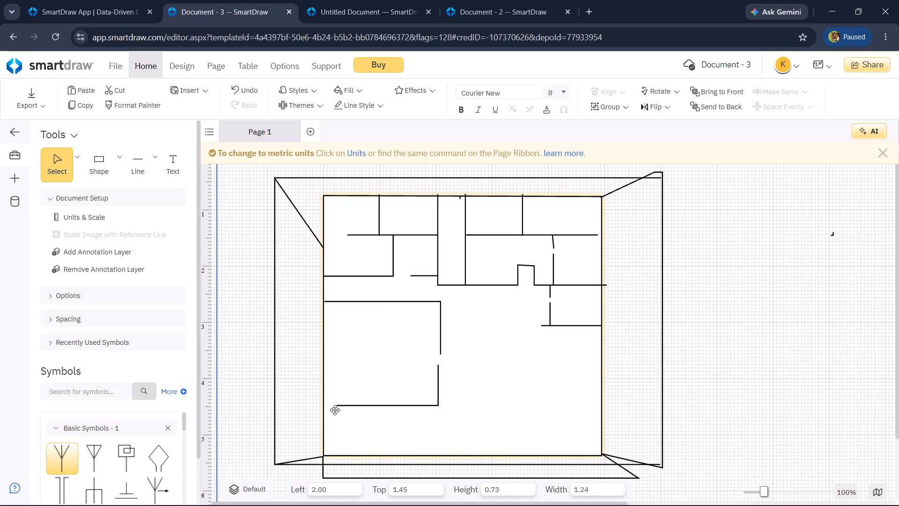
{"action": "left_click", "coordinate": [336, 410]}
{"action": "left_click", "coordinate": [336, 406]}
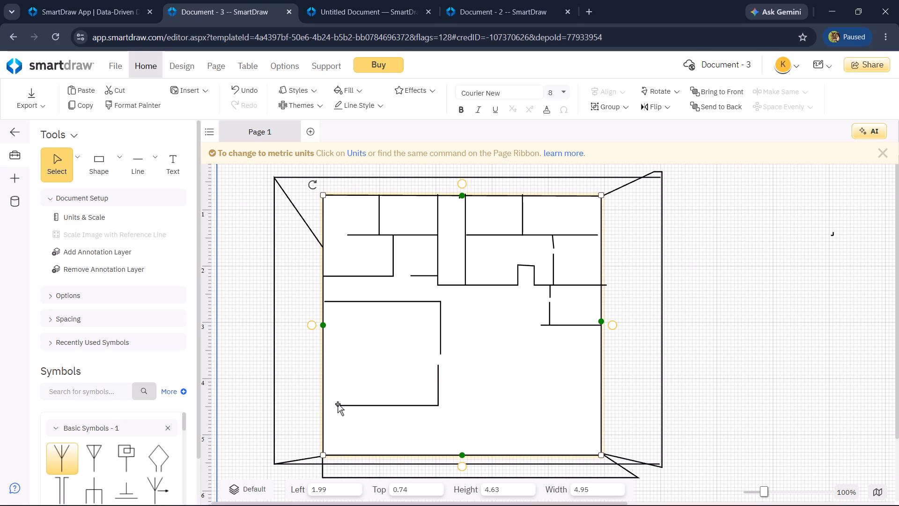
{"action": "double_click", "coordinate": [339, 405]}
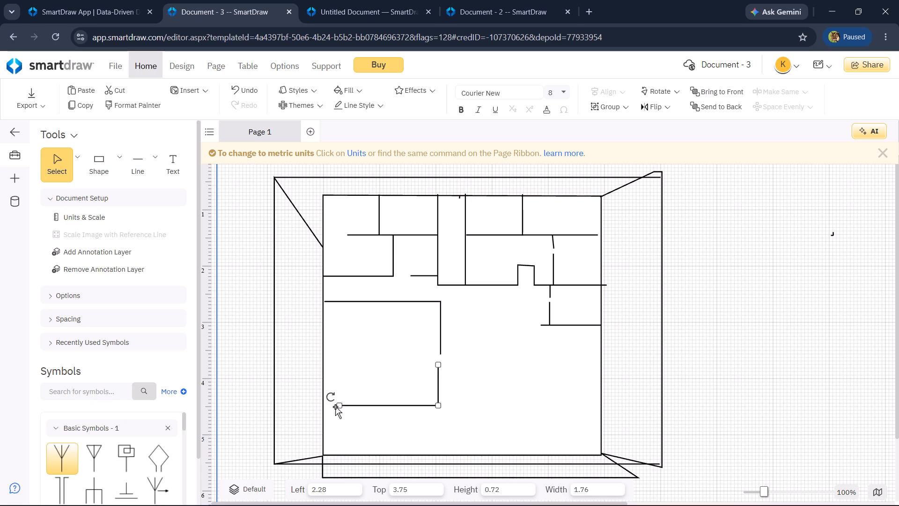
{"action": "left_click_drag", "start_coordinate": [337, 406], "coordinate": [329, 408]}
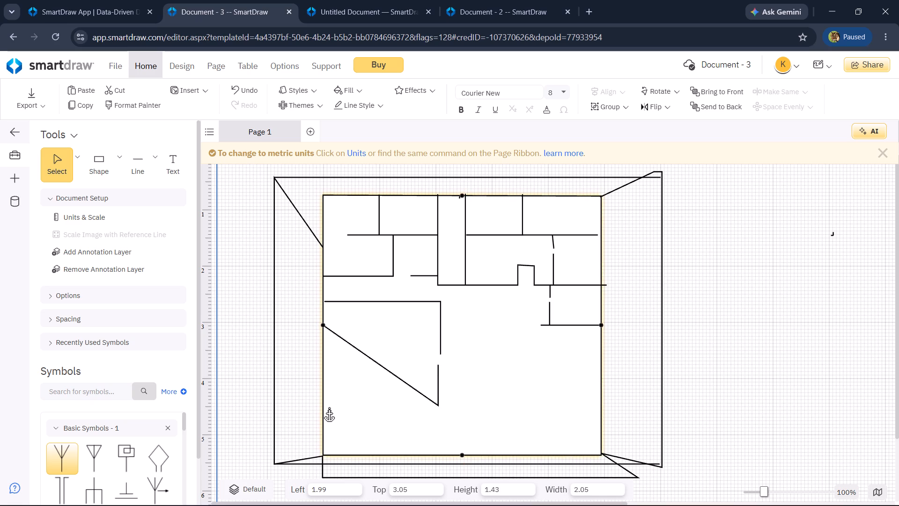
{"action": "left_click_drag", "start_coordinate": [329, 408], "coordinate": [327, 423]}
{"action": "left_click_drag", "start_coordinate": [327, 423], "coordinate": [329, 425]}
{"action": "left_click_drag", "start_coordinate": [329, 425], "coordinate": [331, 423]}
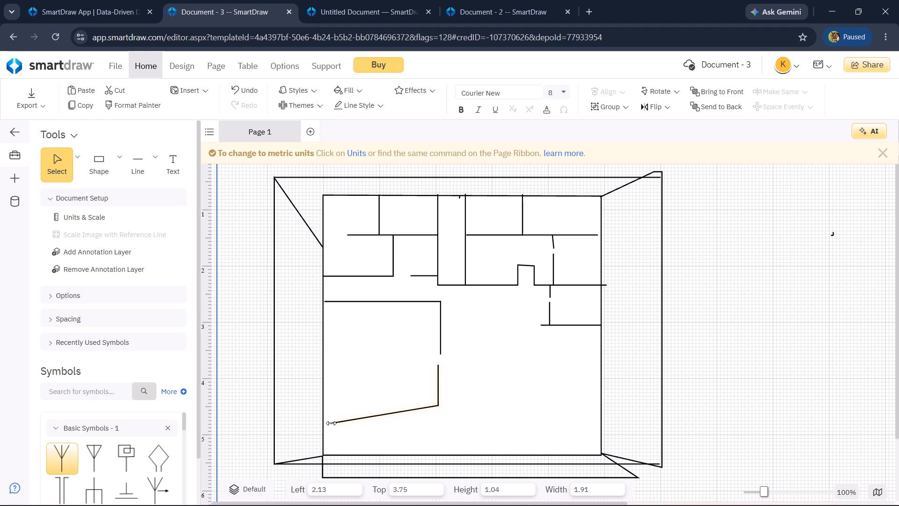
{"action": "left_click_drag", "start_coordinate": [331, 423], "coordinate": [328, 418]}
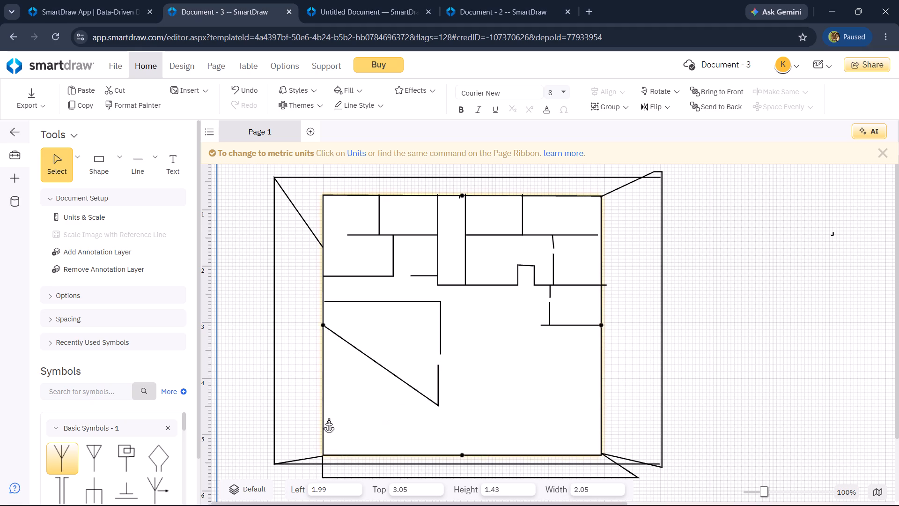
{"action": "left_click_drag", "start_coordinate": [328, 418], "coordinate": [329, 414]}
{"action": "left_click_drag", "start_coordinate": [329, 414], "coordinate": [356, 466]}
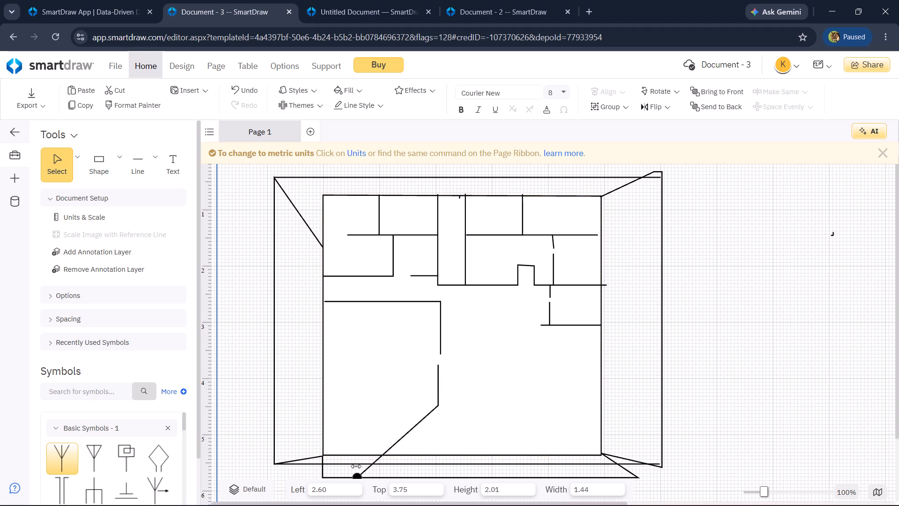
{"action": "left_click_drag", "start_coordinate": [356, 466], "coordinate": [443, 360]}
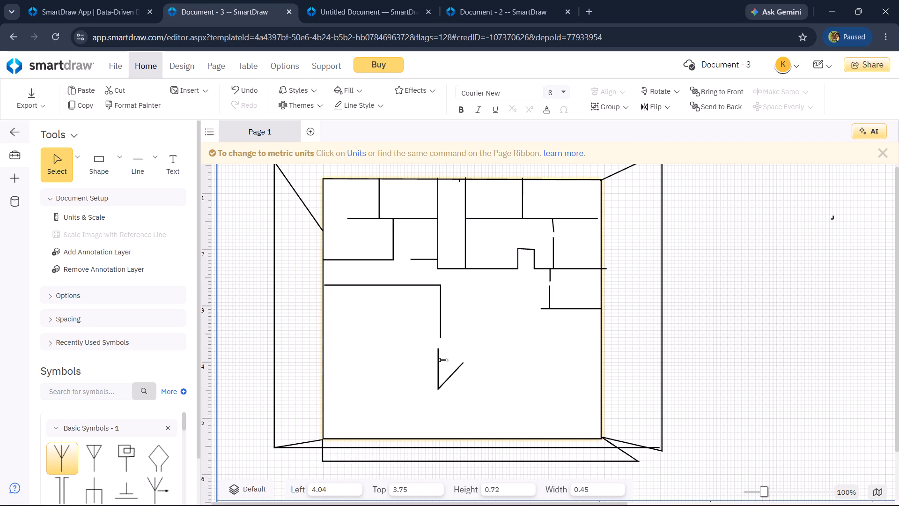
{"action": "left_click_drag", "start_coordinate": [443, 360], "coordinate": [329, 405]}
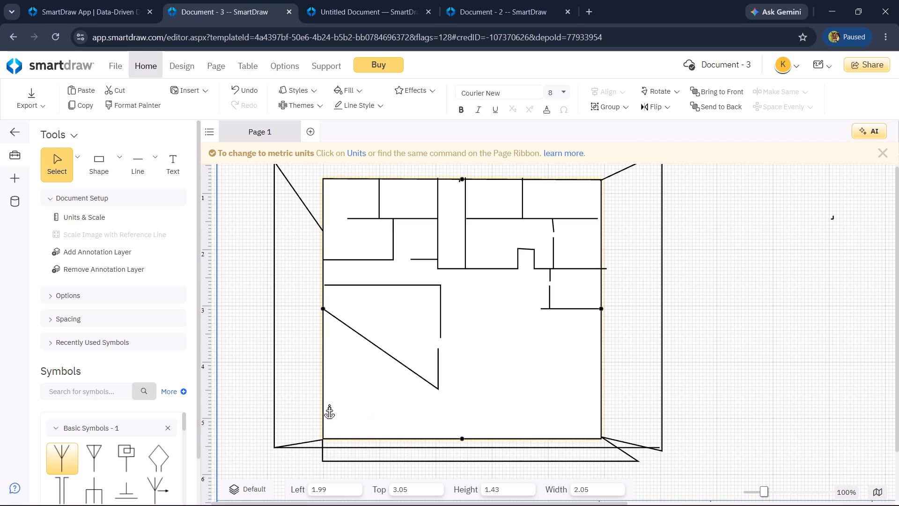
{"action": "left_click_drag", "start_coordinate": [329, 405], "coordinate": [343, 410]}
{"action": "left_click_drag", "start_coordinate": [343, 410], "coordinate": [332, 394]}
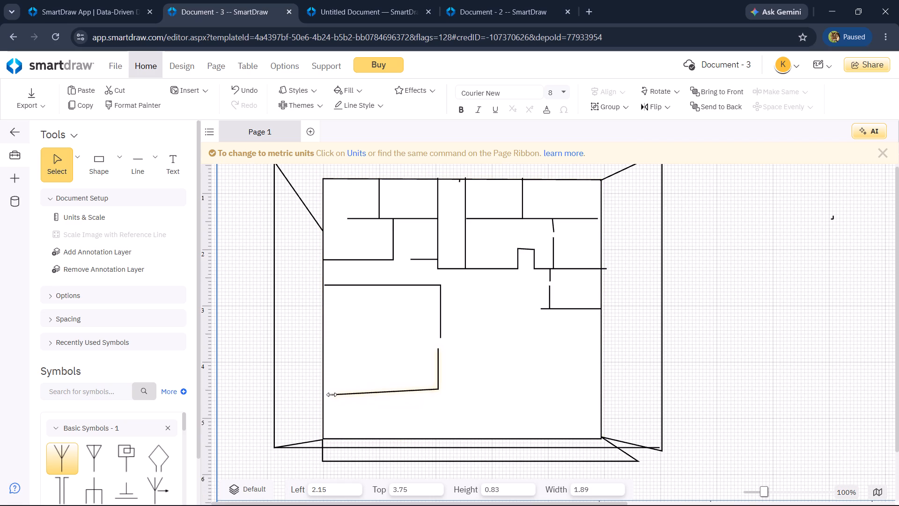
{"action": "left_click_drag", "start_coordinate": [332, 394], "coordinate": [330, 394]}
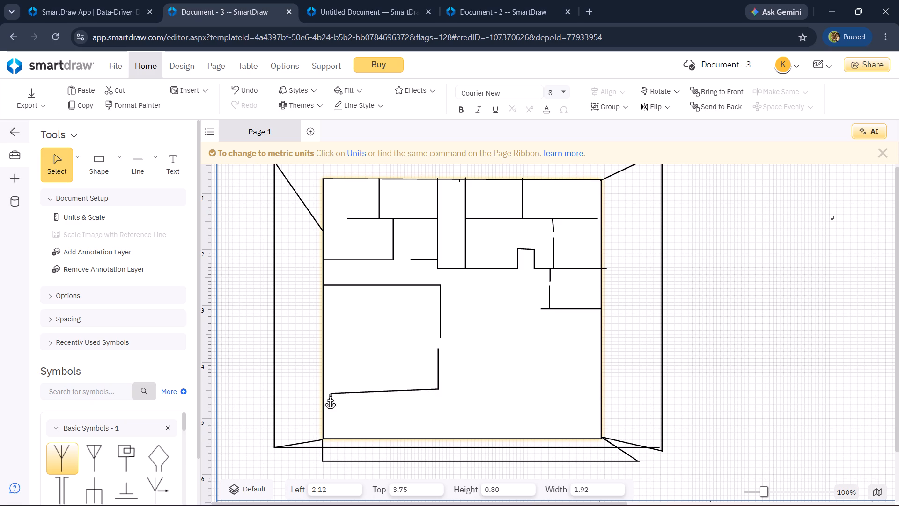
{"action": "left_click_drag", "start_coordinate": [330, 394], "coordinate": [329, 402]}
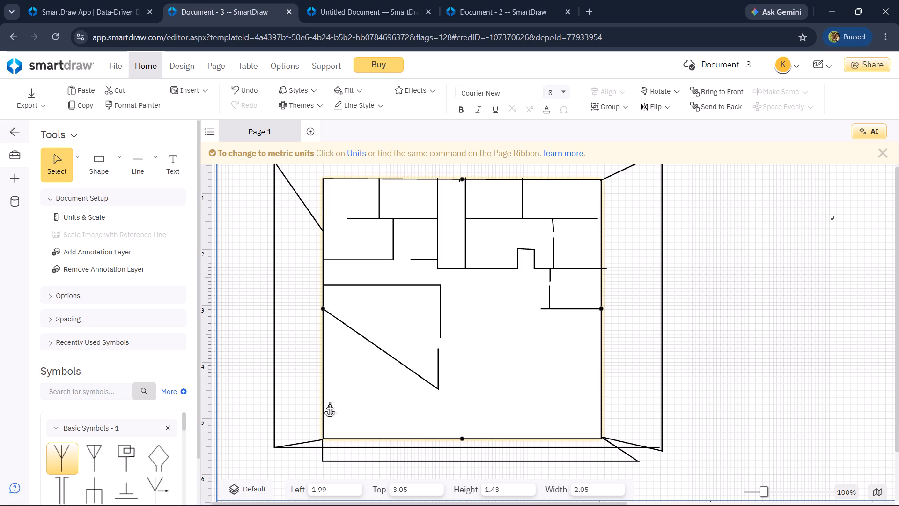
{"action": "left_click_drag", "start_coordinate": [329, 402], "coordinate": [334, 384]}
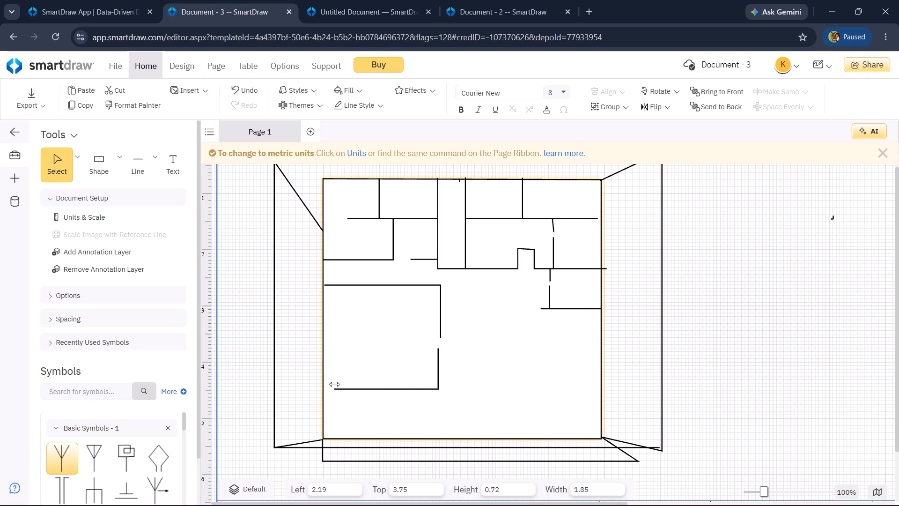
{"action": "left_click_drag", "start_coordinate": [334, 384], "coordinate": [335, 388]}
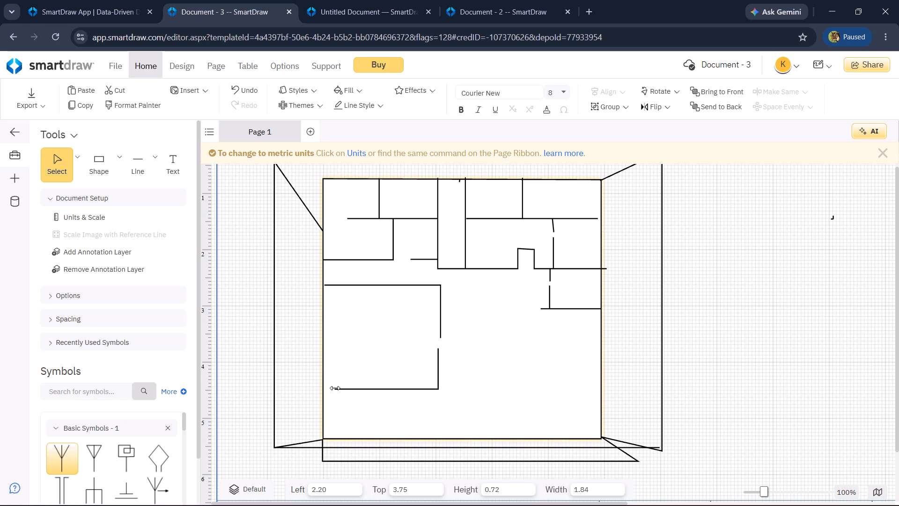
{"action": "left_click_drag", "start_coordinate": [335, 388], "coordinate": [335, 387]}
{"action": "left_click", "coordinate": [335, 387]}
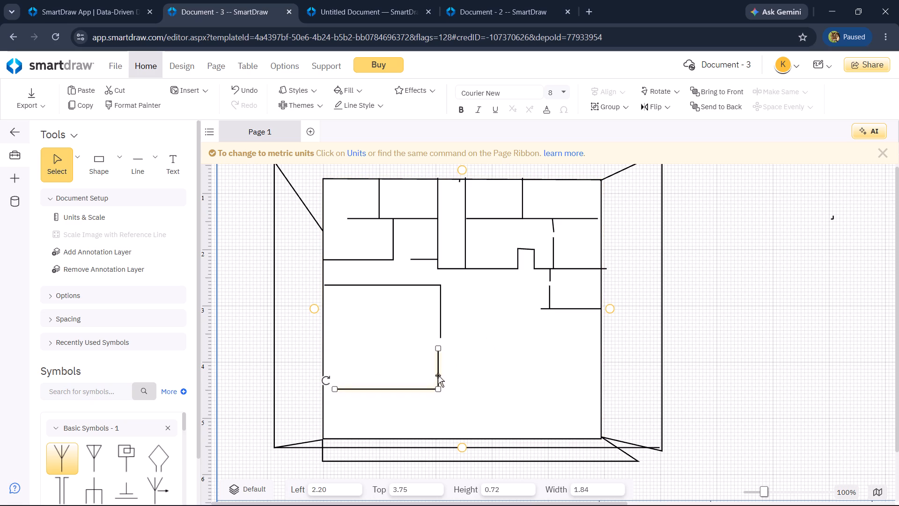
Shift the lower corner-shaped line slightly right to about 2.26 left, aligning its vertical part with the vertical line above.
{"action": "left_click", "coordinate": [438, 375]}
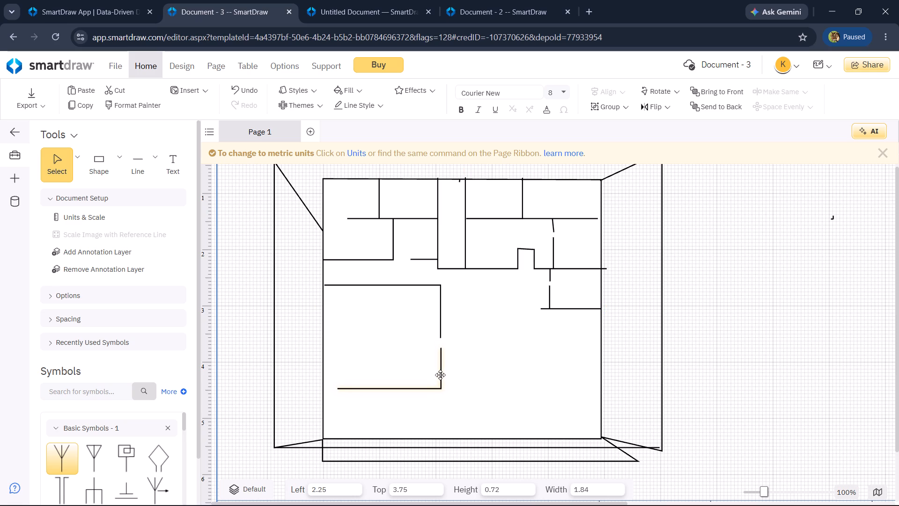
{"action": "left_click", "coordinate": [441, 375]}
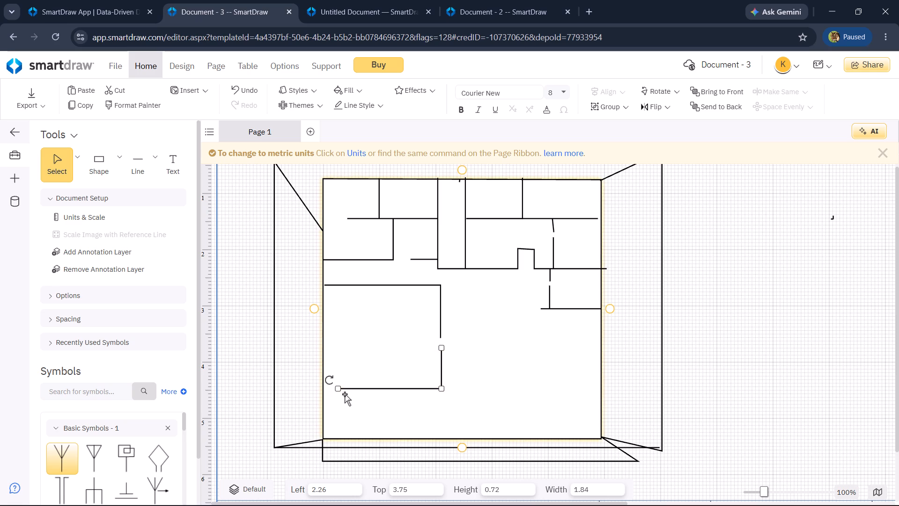
Extend the left end of the lower corner-shaped line just past the square's left side, about 2.22 wide and 0.83 high overall.
{"action": "left_click", "coordinate": [338, 390]}
{"action": "left_click_drag", "start_coordinate": [338, 389], "coordinate": [313, 402]}
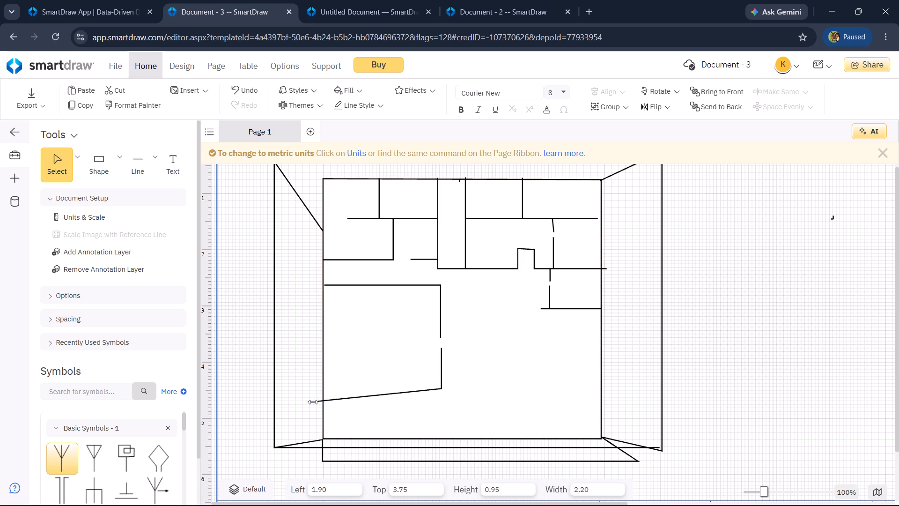
{"action": "left_click_drag", "start_coordinate": [313, 402], "coordinate": [317, 394]}
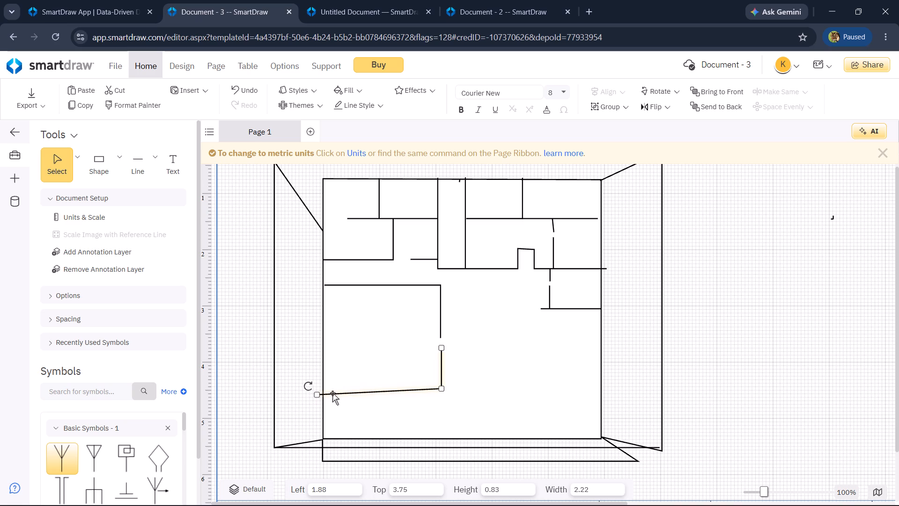
{"action": "double_click", "coordinate": [332, 393]}
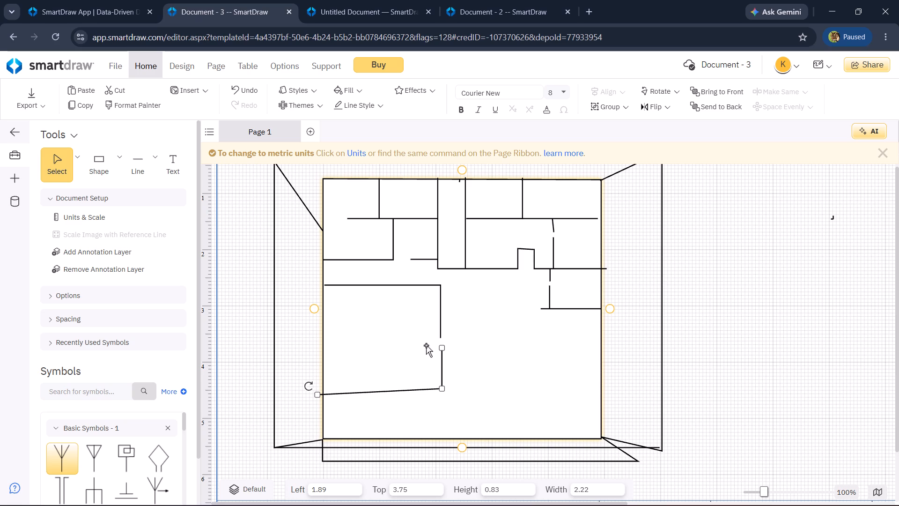
Draw a horizontal line about 0.99 wide rightward from the corner of the lower corner-shaped line, at about 4.11 left and 4.46 top.
{"action": "left_click", "coordinate": [129, 153]}
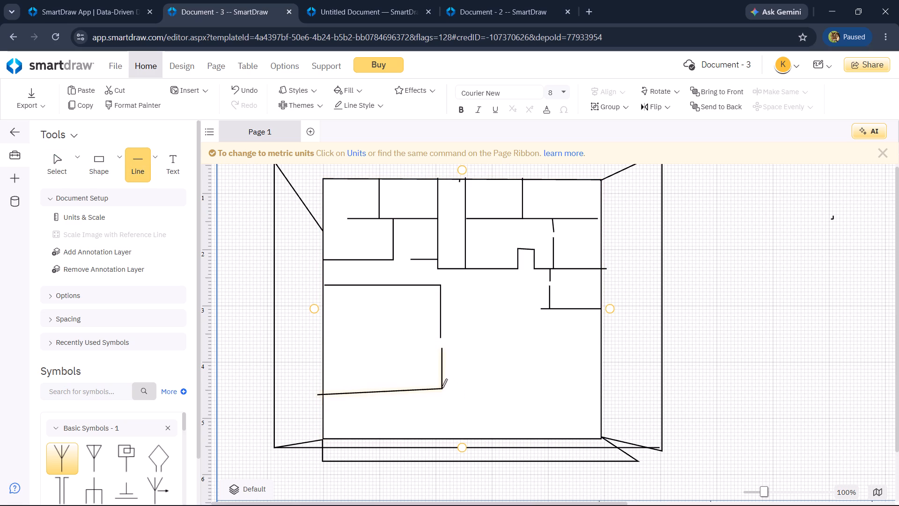
{"action": "left_click_drag", "start_coordinate": [442, 388], "coordinate": [485, 388]}
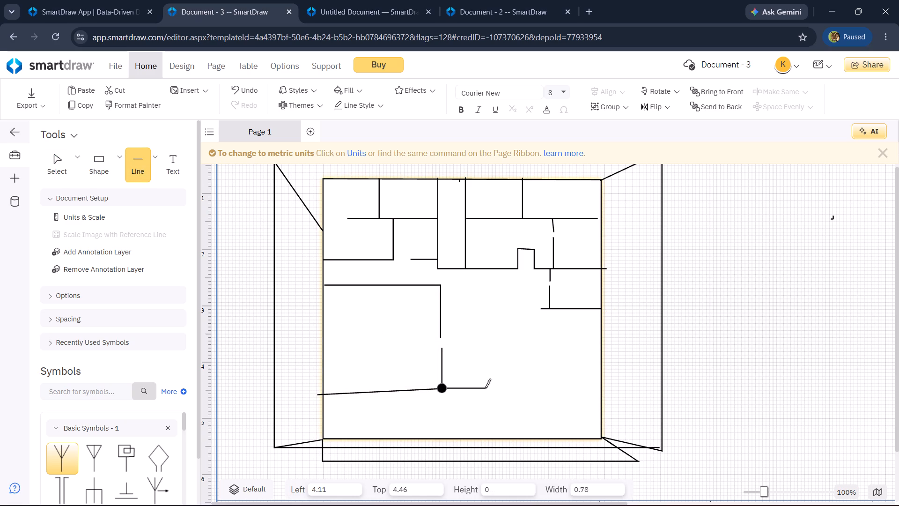
{"action": "left_click_drag", "start_coordinate": [485, 388], "coordinate": [508, 387]}
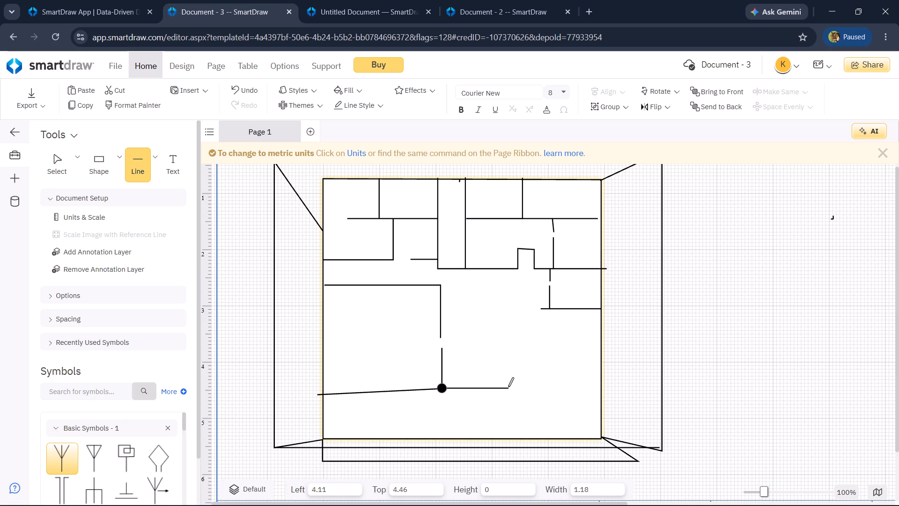
{"action": "left_click_drag", "start_coordinate": [508, 387], "coordinate": [498, 387]}
{"action": "left_click", "coordinate": [498, 387]}
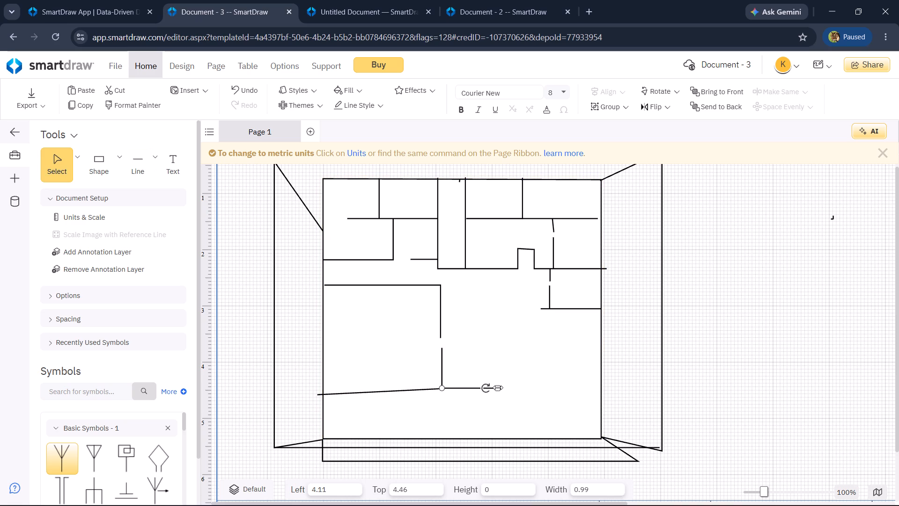
Draw a short line about 0.17 long down from the new horizontal line's right end, joining the two.
{"action": "left_click", "coordinate": [146, 163]}
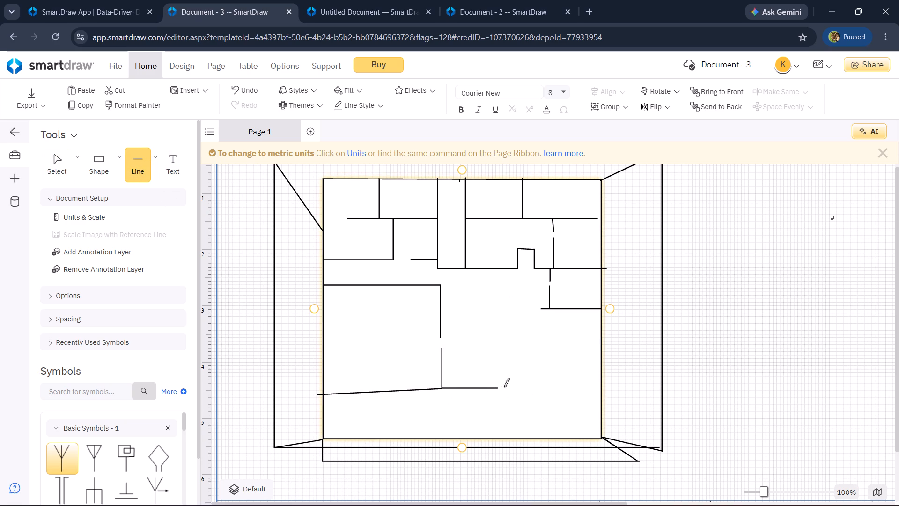
{"action": "left_click_drag", "start_coordinate": [496, 390], "coordinate": [496, 399]}
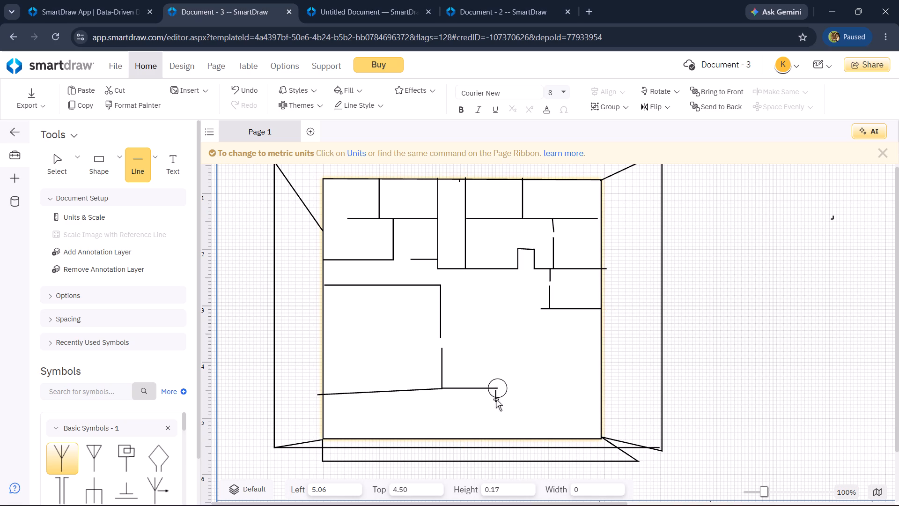
{"action": "left_click_drag", "start_coordinate": [496, 399], "coordinate": [496, 398]}
{"action": "left_click", "coordinate": [496, 398]}
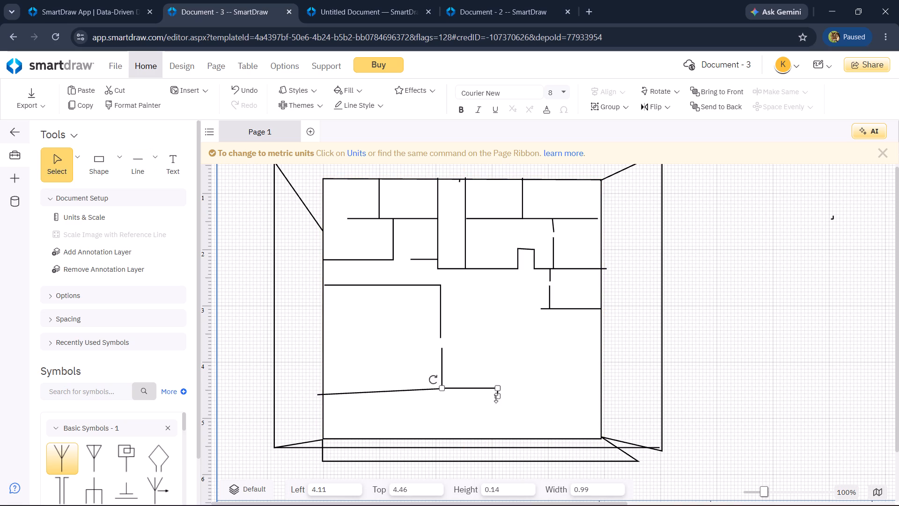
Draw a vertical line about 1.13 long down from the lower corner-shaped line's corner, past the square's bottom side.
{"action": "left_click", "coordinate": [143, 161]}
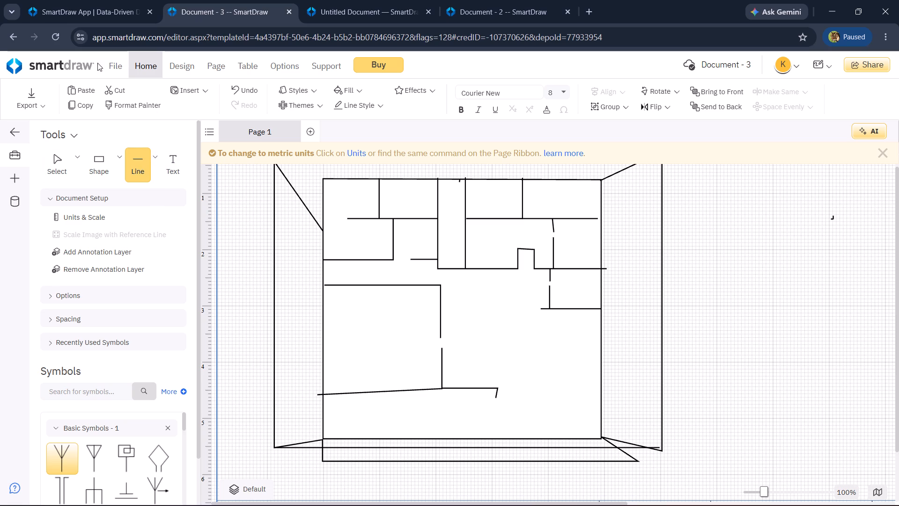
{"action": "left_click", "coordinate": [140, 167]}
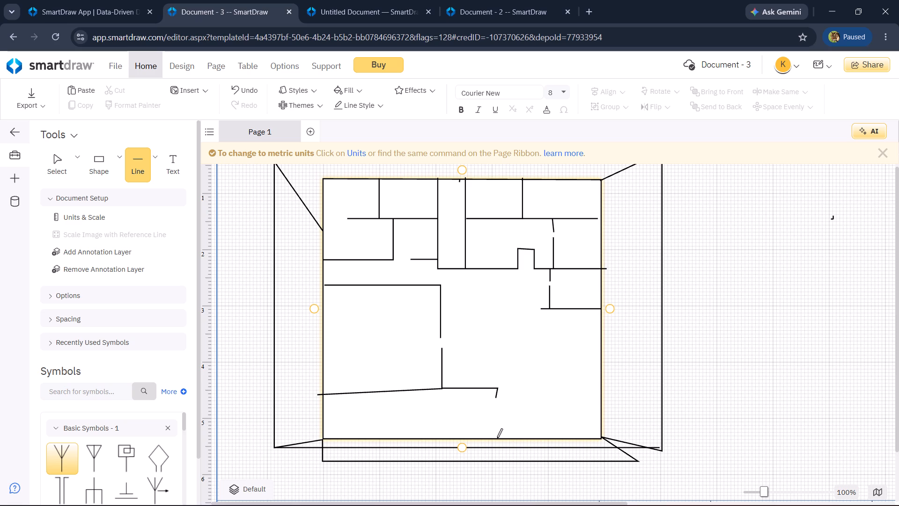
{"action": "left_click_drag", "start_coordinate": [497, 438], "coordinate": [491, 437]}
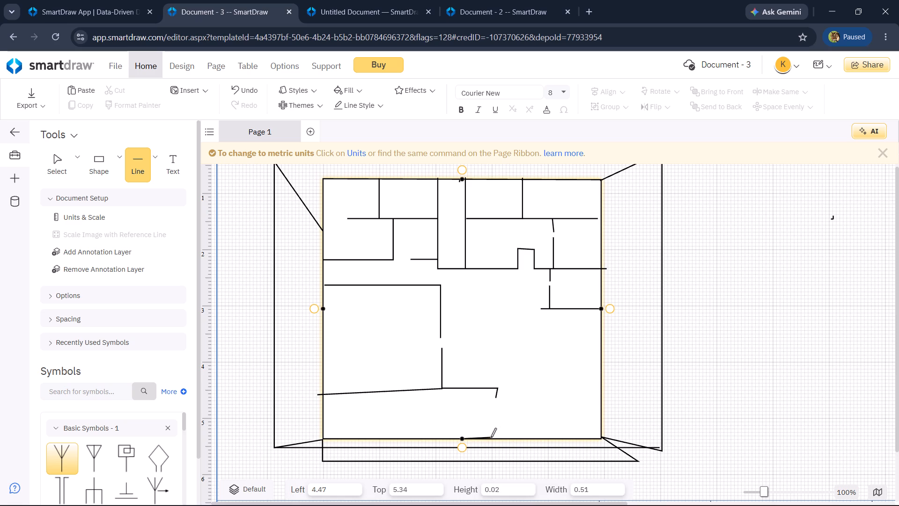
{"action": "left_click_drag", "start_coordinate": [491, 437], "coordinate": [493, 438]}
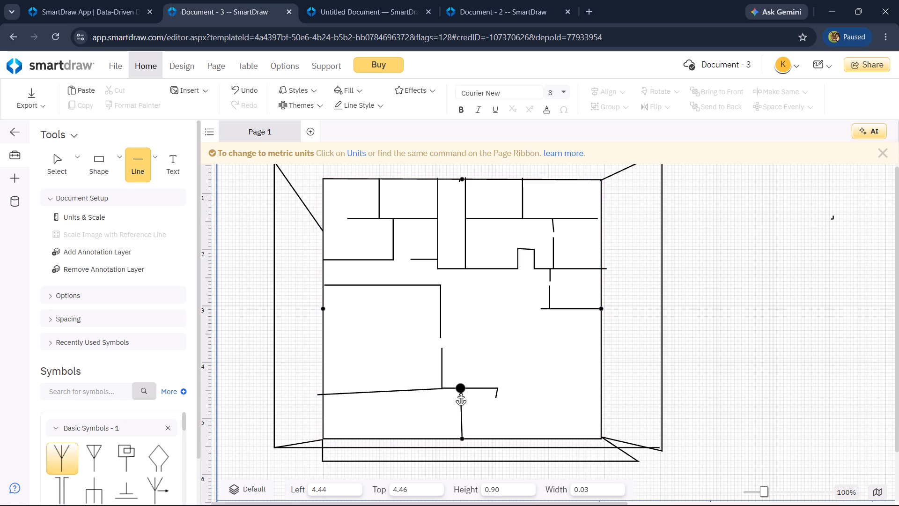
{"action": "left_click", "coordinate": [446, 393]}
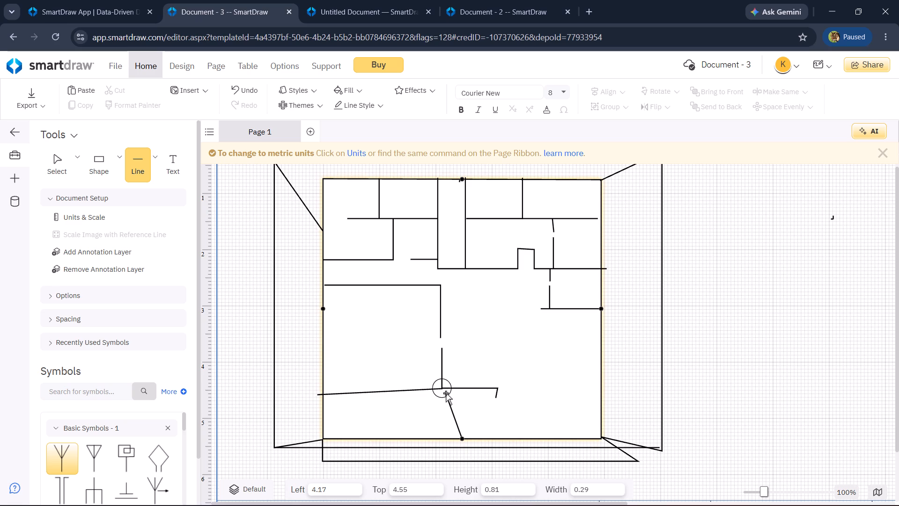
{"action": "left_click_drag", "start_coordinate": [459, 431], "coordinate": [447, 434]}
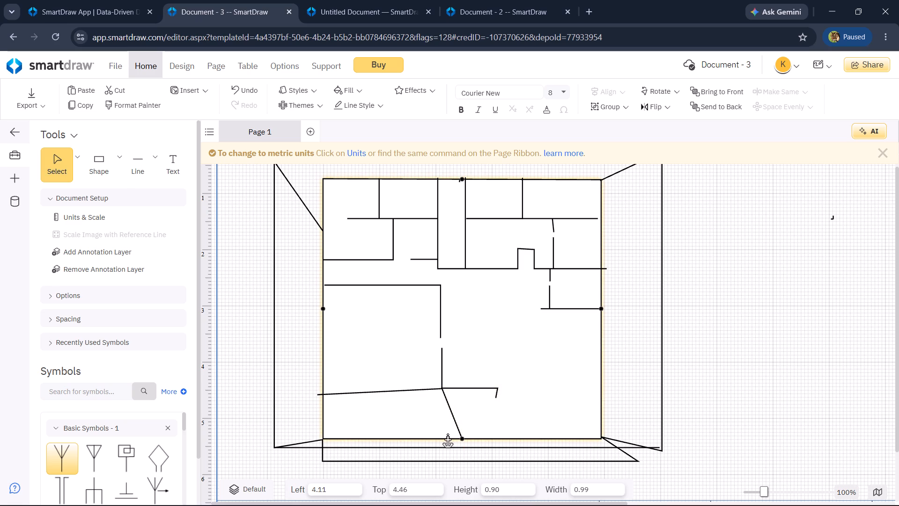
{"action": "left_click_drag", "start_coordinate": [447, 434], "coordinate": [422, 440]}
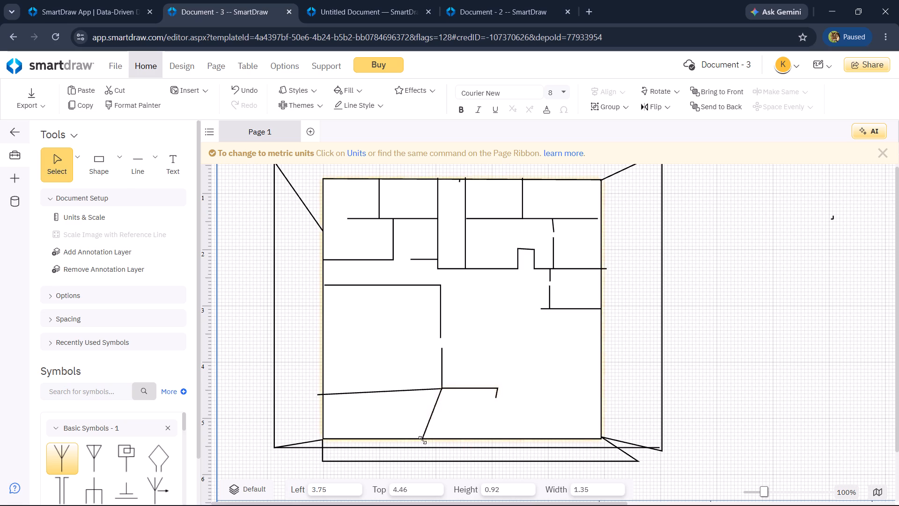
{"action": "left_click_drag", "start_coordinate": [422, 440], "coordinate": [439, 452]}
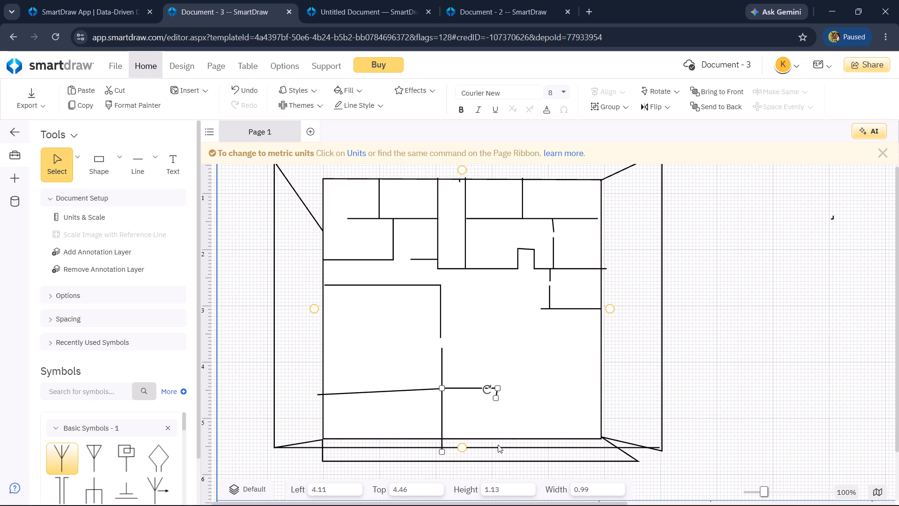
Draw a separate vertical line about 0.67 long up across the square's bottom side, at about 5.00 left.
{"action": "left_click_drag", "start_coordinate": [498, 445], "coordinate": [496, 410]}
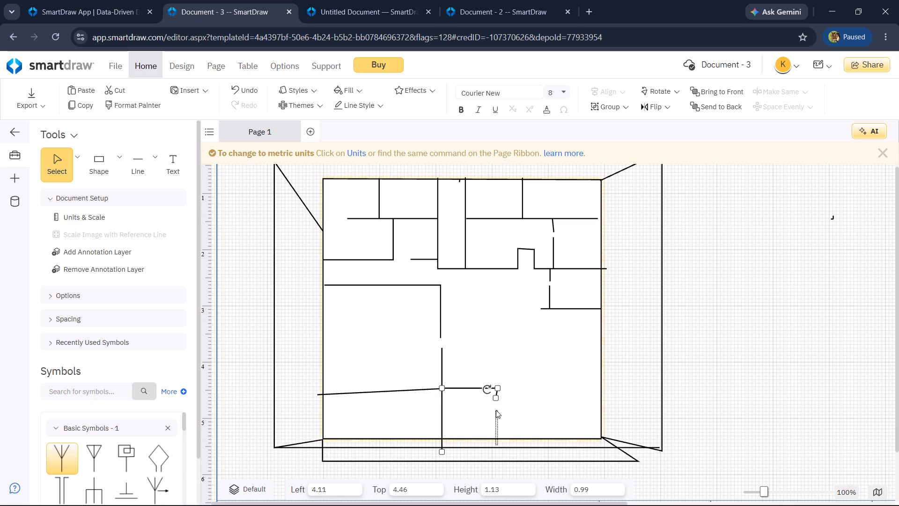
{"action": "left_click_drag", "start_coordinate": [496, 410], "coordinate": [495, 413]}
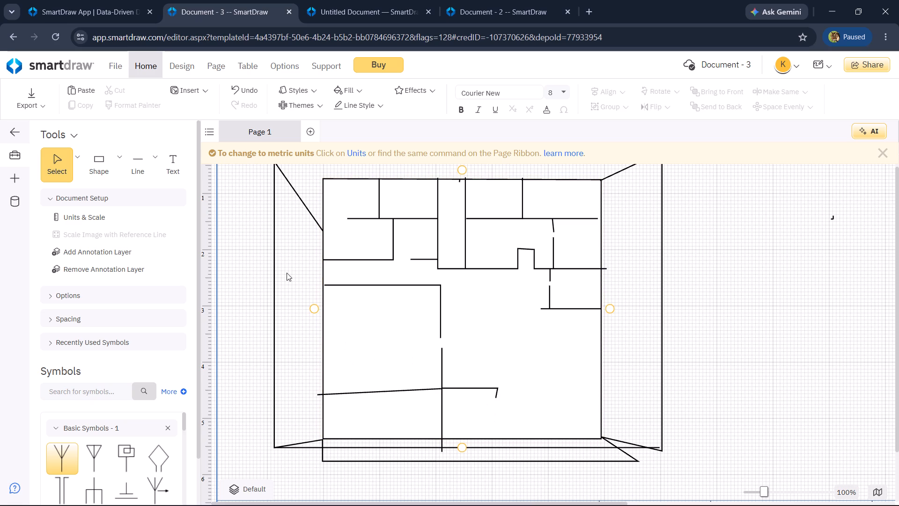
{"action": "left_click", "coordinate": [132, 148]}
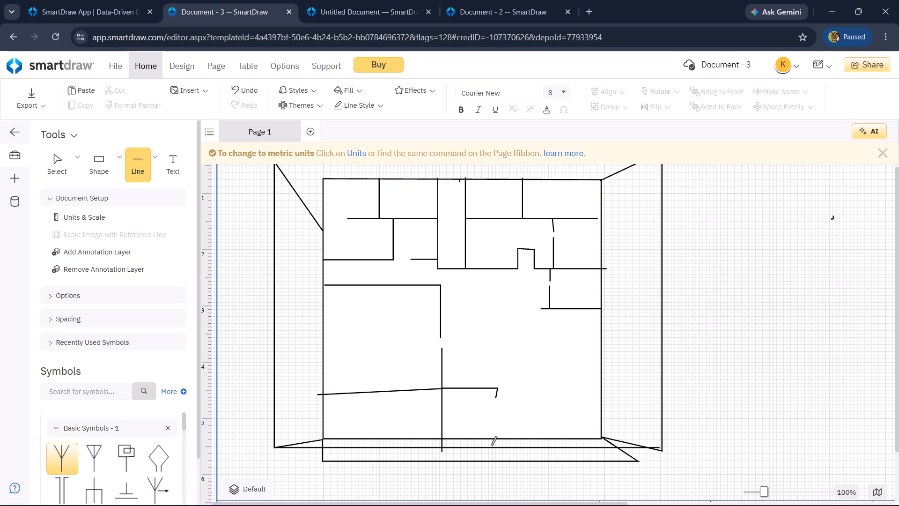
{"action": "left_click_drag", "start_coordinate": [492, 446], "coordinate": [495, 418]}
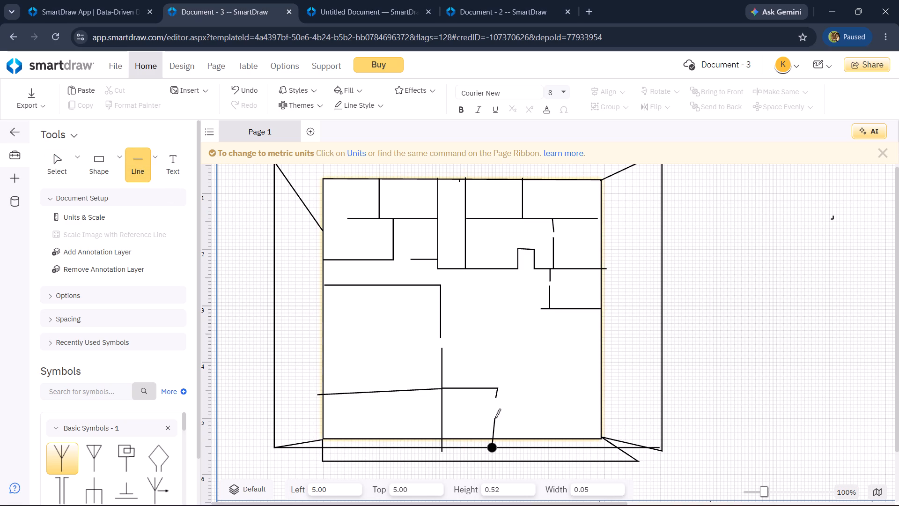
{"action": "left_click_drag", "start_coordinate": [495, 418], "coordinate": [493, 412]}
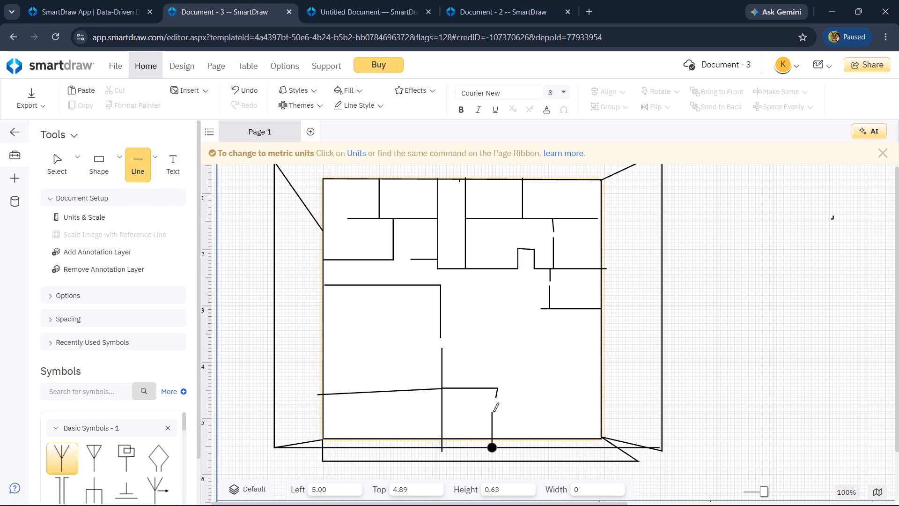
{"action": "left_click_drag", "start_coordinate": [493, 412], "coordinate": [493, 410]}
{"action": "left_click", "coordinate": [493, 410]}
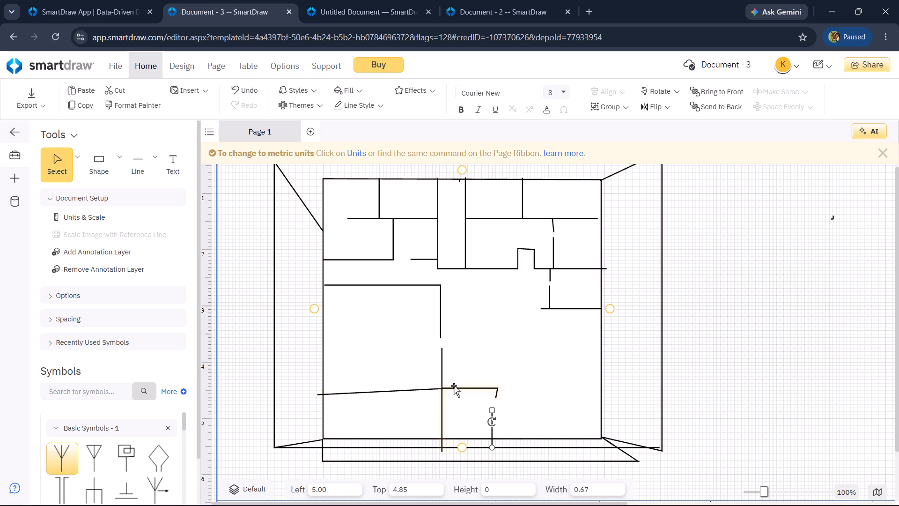
Cut the joined line running rightward and down from the lower corner, and the separate short vertical line crossing the square's bottom side.
{"action": "left_click", "coordinate": [475, 389]}
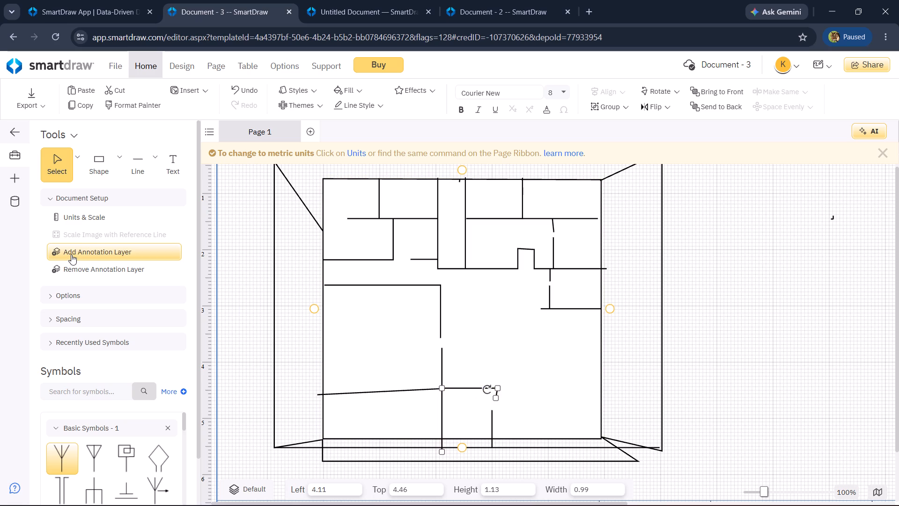
{"action": "left_click", "coordinate": [142, 94]}
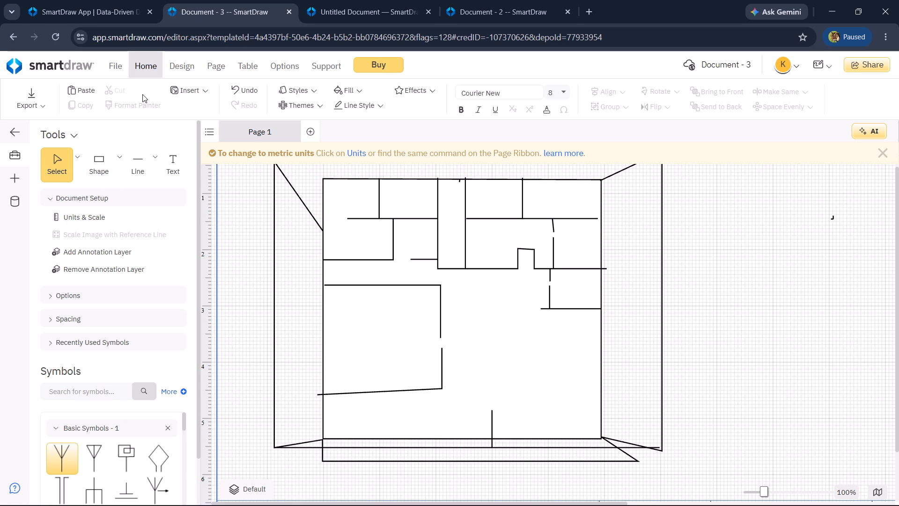
{"action": "left_click", "coordinate": [496, 423]}
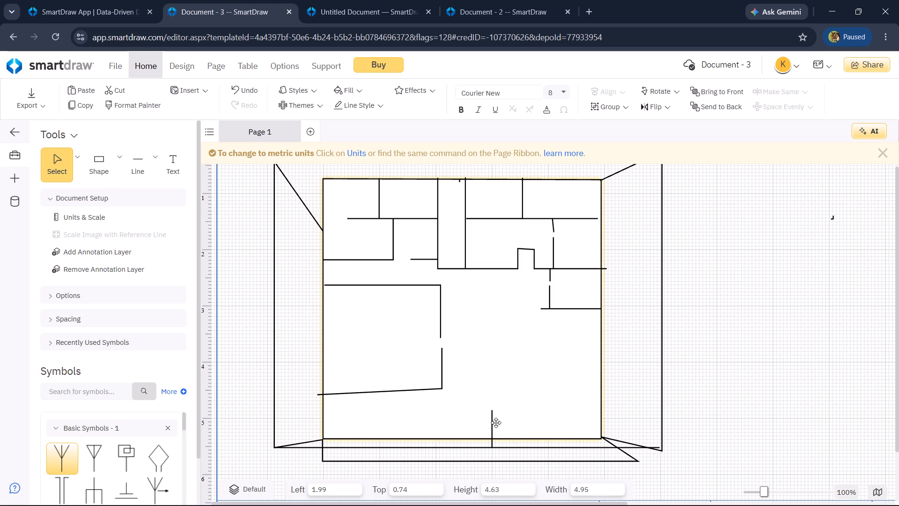
{"action": "left_click_drag", "start_coordinate": [494, 423], "coordinate": [147, 179]}
{"action": "left_click", "coordinate": [104, 83]}
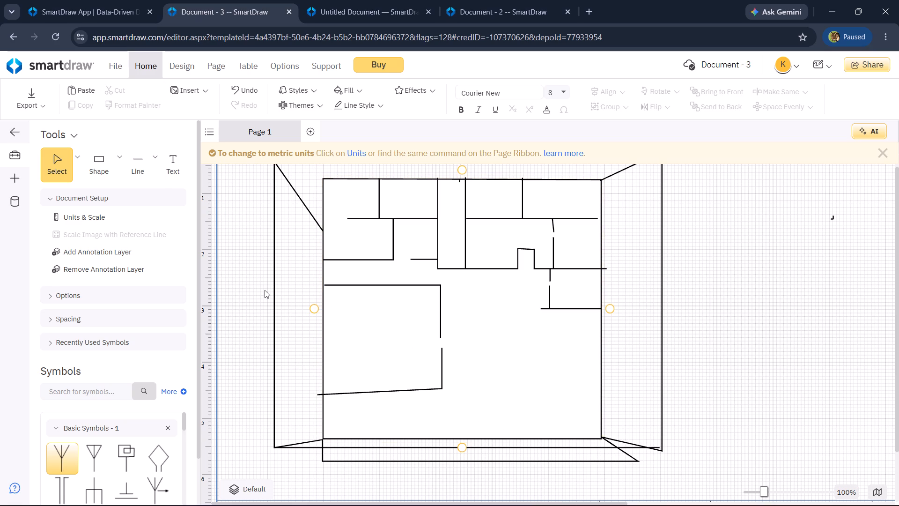
Draw a horizontal line about 0.61 wide rightward from the lower corner-shaped line's vertical part, at about 4.11 left and 3.91 top.
{"action": "left_click", "coordinate": [134, 161]}
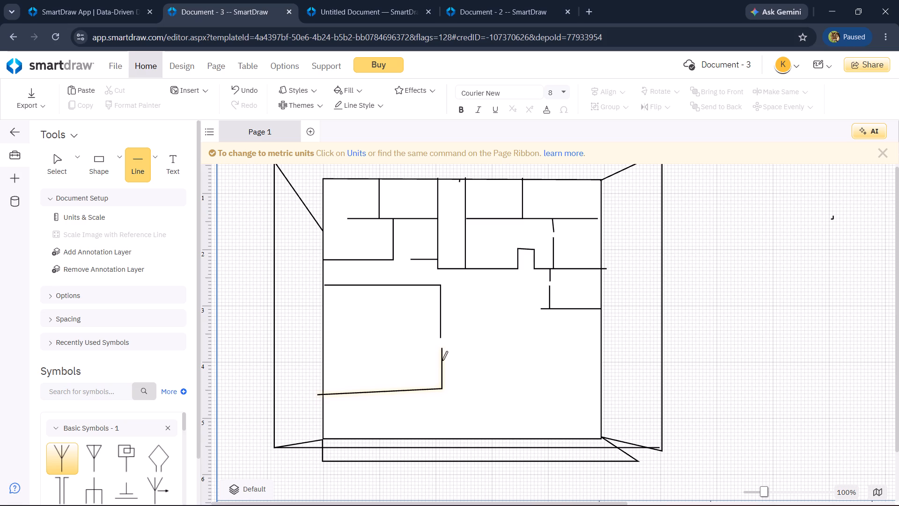
{"action": "left_click_drag", "start_coordinate": [442, 357], "coordinate": [472, 358]}
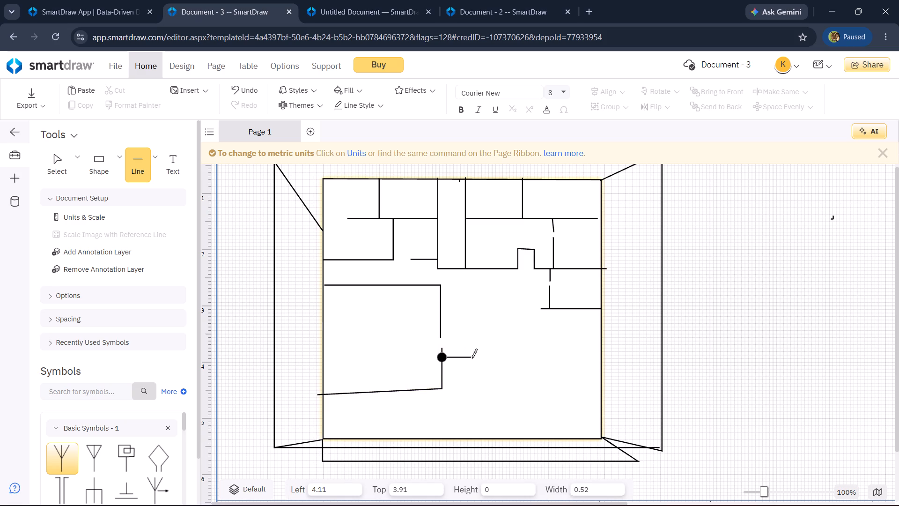
{"action": "left_click_drag", "start_coordinate": [472, 358], "coordinate": [476, 358]}
{"action": "left_click", "coordinate": [476, 358]}
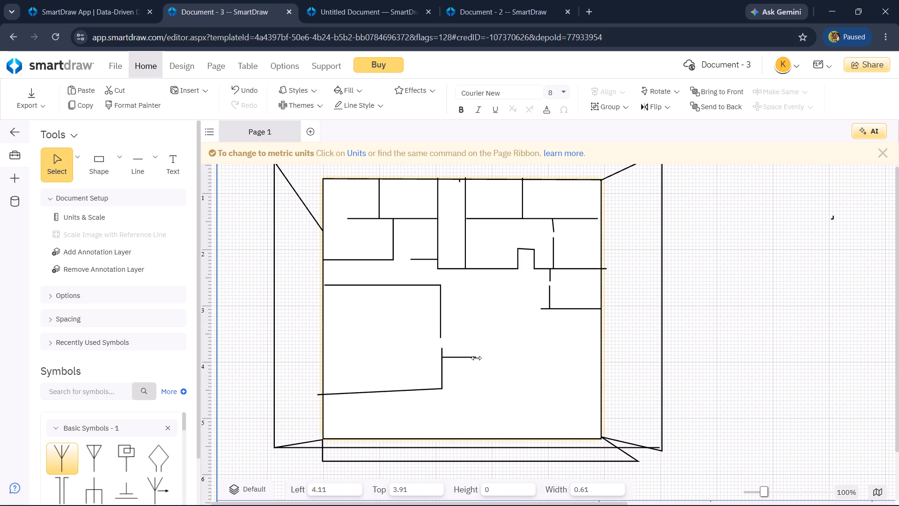
Draw a parallel horizontal line about 0.58 wide rightward from the lower corner-shaped line's corner, at about 4.47 top.
{"action": "left_click", "coordinate": [143, 162]}
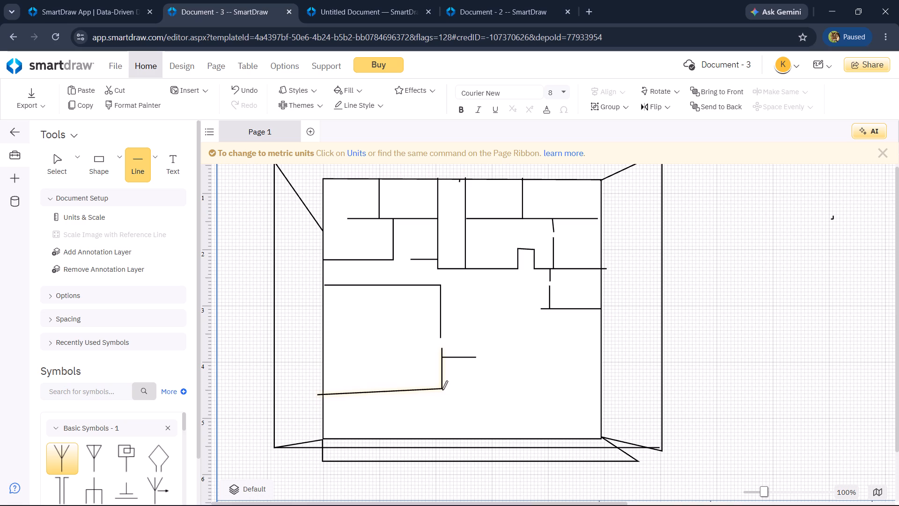
{"action": "left_click_drag", "start_coordinate": [442, 390], "coordinate": [475, 390]}
{"action": "left_click", "coordinate": [475, 390]}
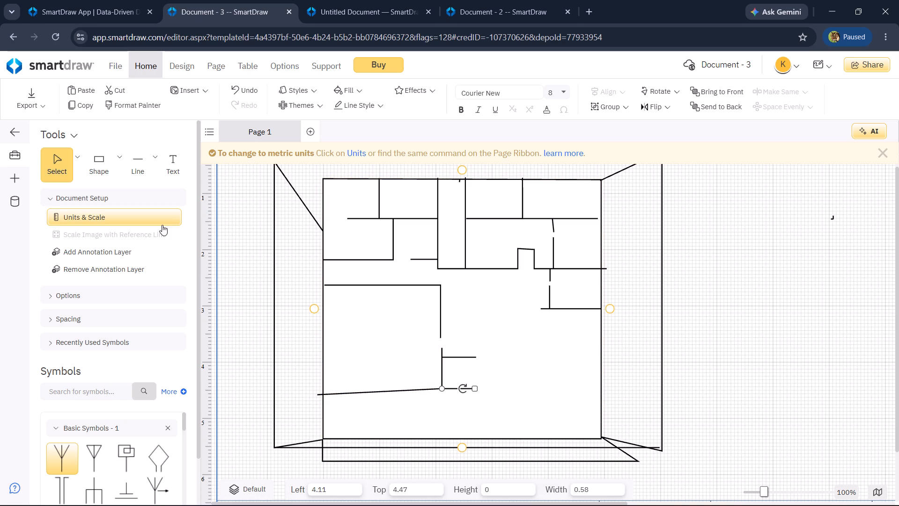
Draw a vertical line about 0.42 long up from the lower short horizontal line's right end, stopping just below the upper one.
{"action": "left_click", "coordinate": [143, 169]}
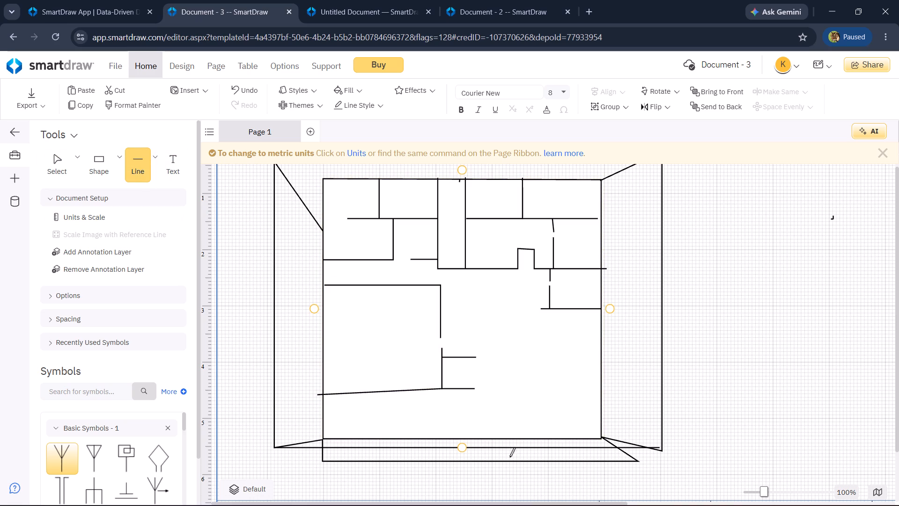
{"action": "left_click_drag", "start_coordinate": [473, 389], "coordinate": [475, 365]}
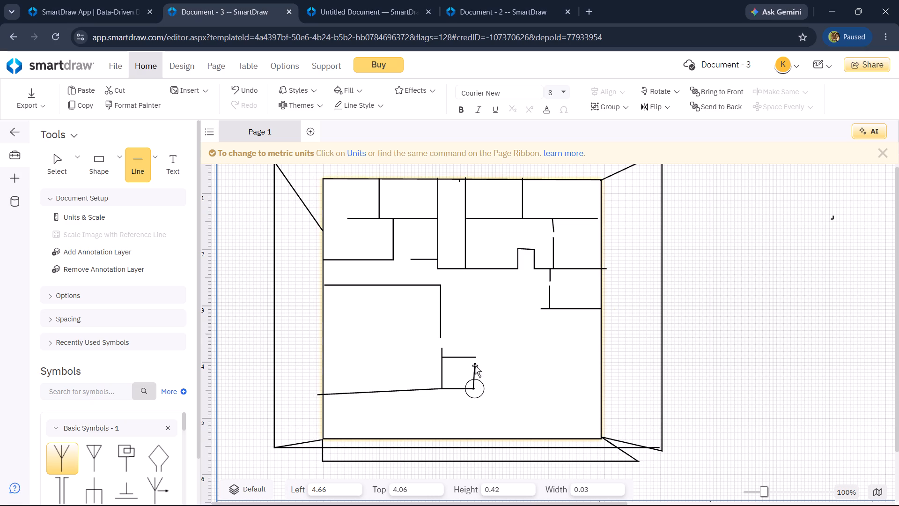
{"action": "left_click_drag", "start_coordinate": [475, 365], "coordinate": [473, 364]}
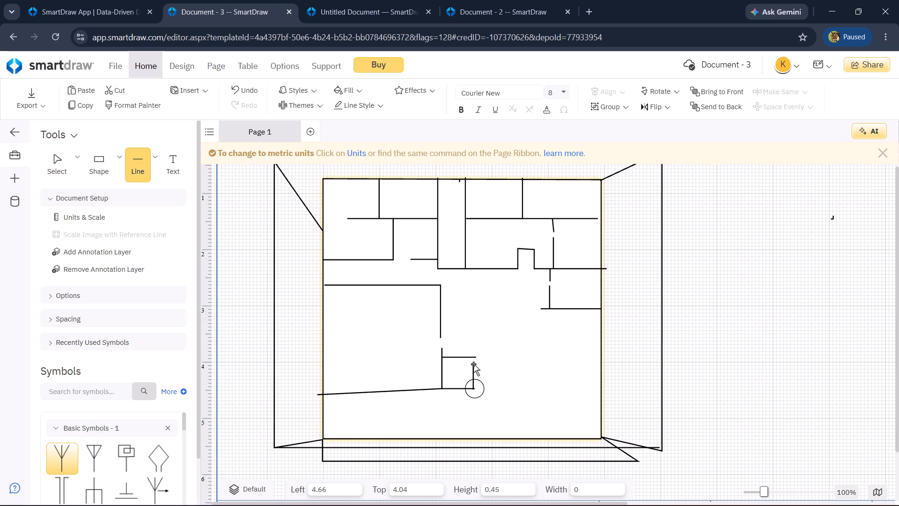
{"action": "left_click_drag", "start_coordinate": [473, 364], "coordinate": [474, 365]}
{"action": "left_click", "coordinate": [474, 365]}
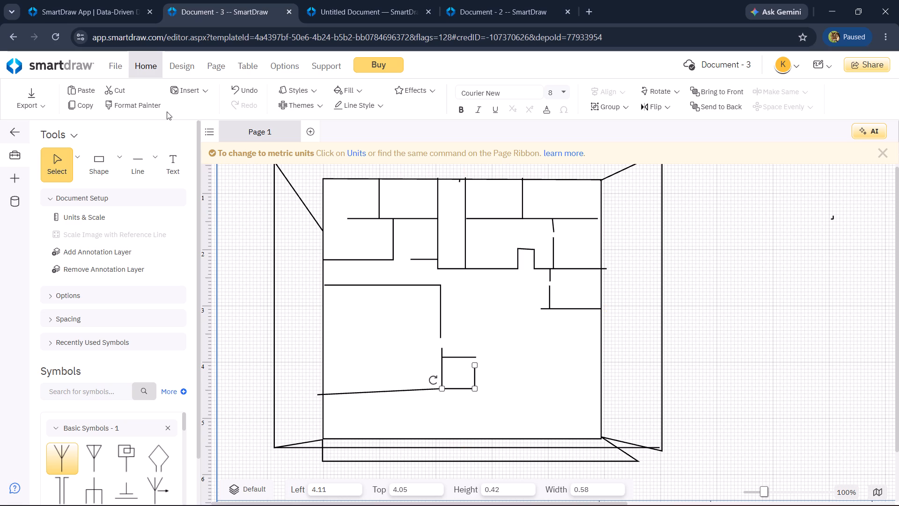
Draw a vertical line about 0.98 long down from the right compartment's bottom line, at about 6.01 left and 3.05 top.
{"action": "left_click", "coordinate": [145, 156]}
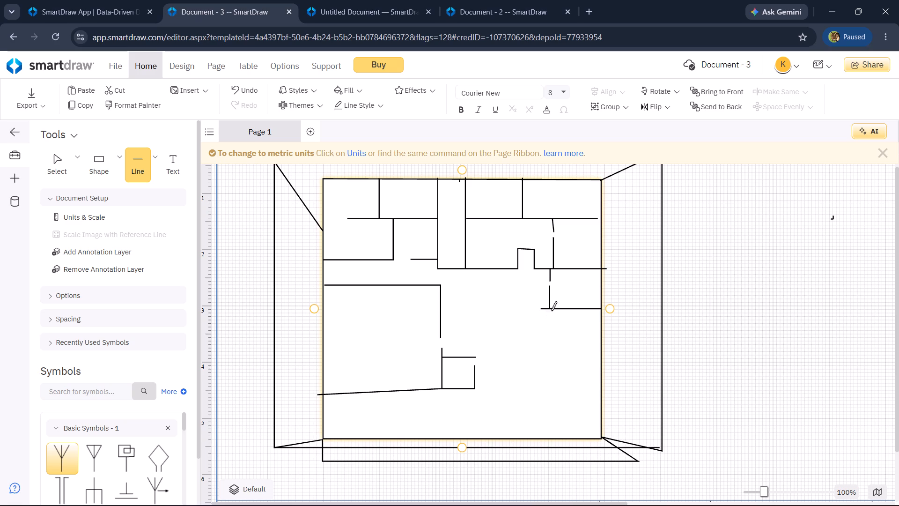
{"action": "left_click_drag", "start_coordinate": [549, 310], "coordinate": [550, 331]}
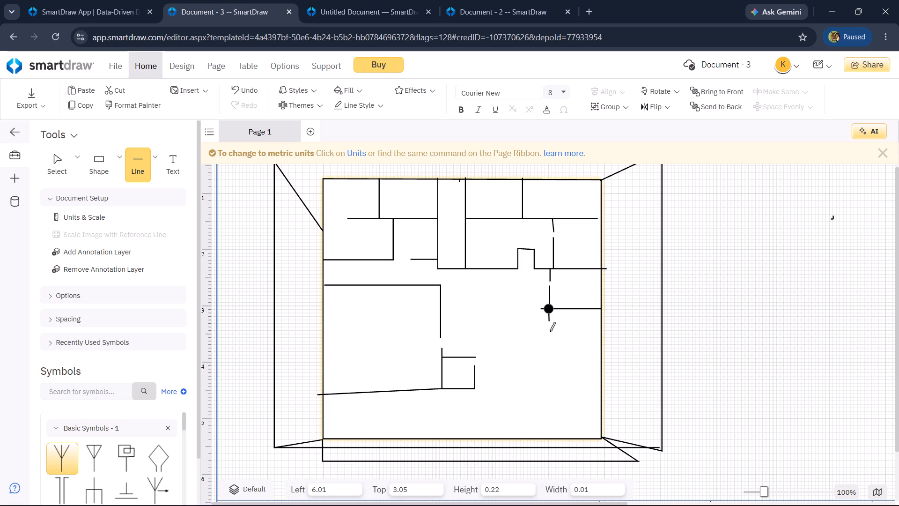
{"action": "left_click_drag", "start_coordinate": [550, 331], "coordinate": [549, 364]}
{"action": "left_click", "coordinate": [549, 364]}
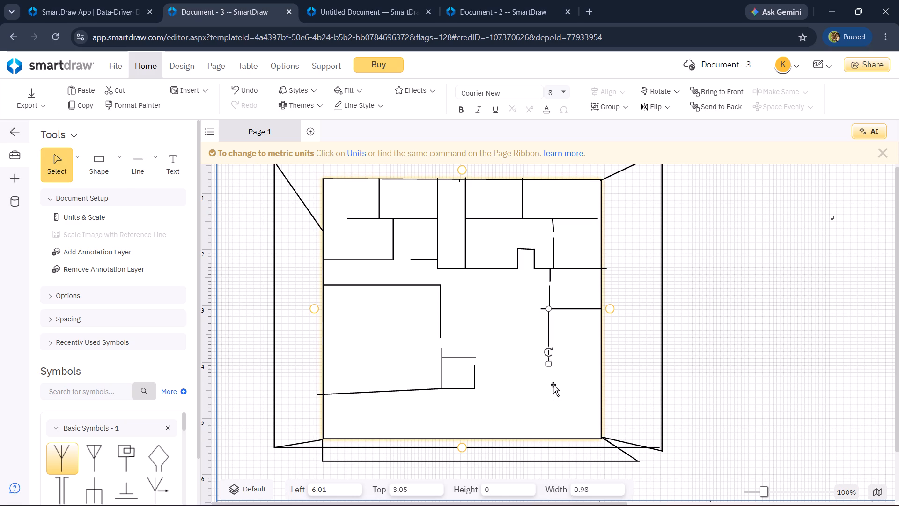
Draw a horizontal line about 0.97 wide below the new vertical line to the square's right side, at about 5.99 left and 4.26 top.
{"action": "left_click", "coordinate": [136, 164]}
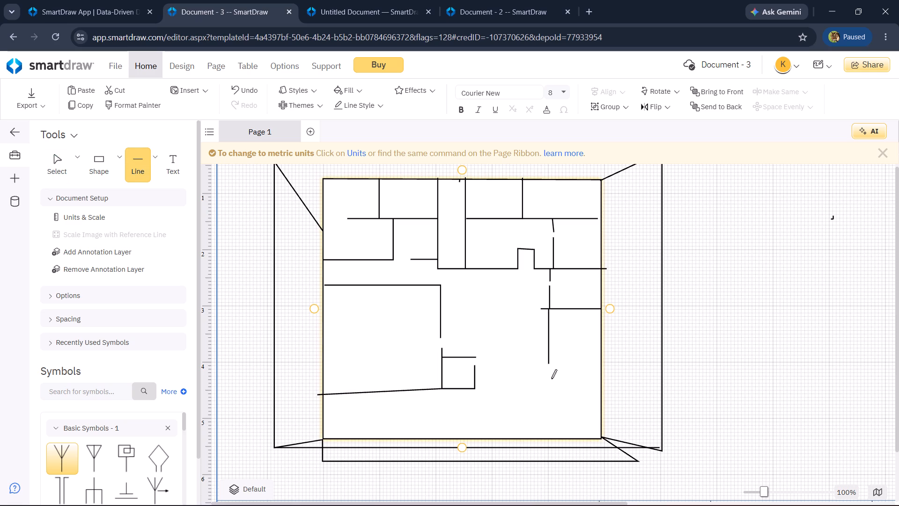
{"action": "left_click_drag", "start_coordinate": [548, 377], "coordinate": [568, 377]}
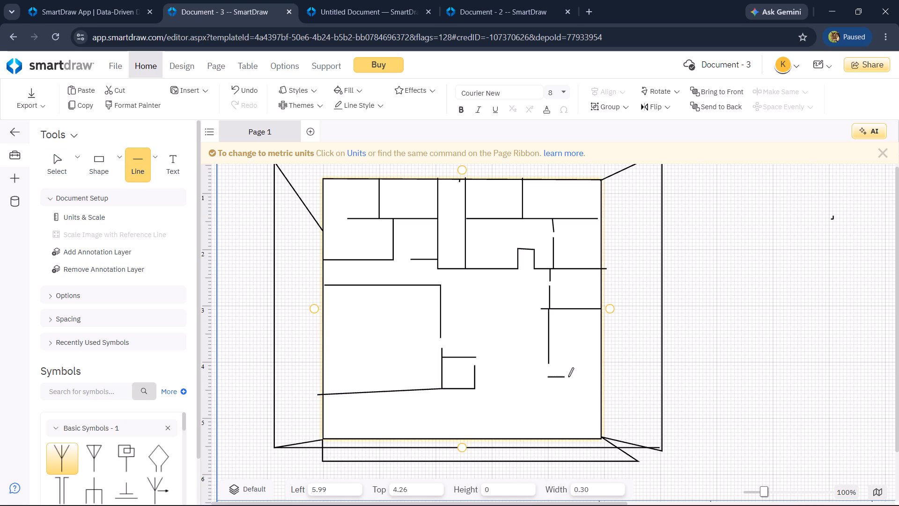
{"action": "left_click_drag", "start_coordinate": [568, 377], "coordinate": [603, 432]}
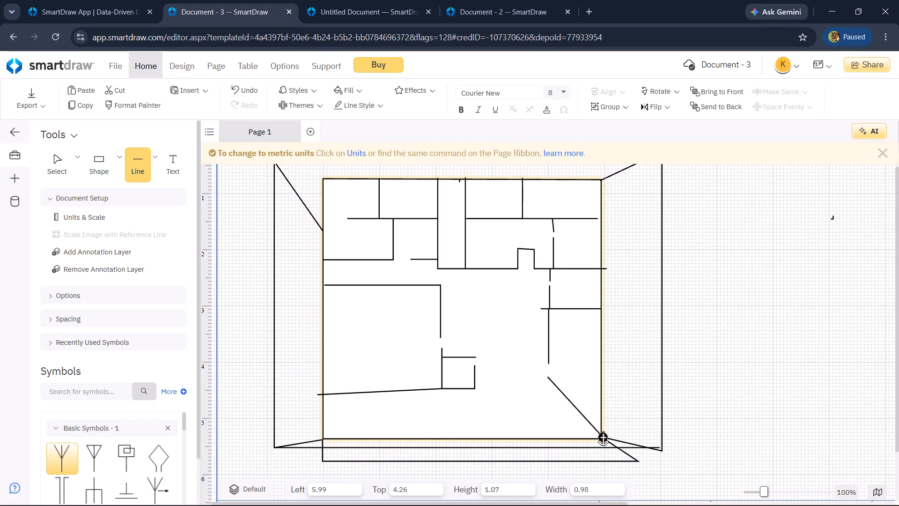
{"action": "left_click_drag", "start_coordinate": [603, 432], "coordinate": [602, 375]}
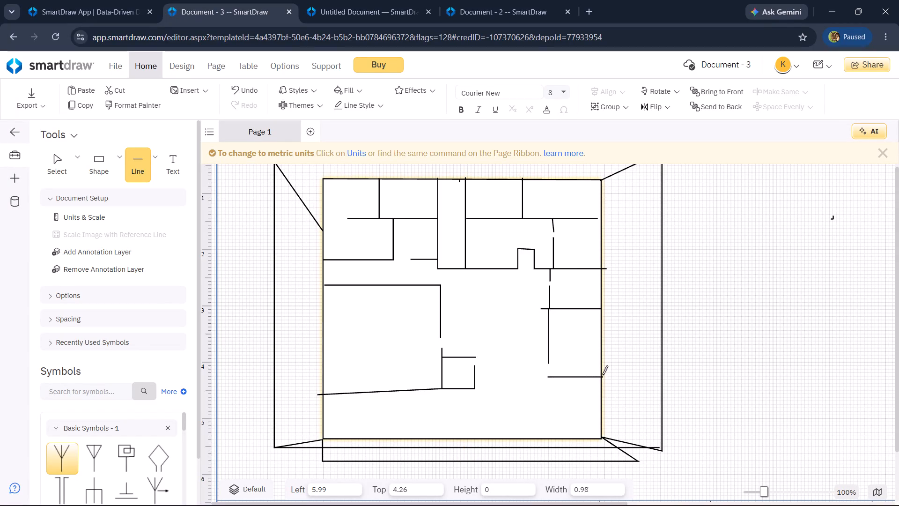
{"action": "left_click_drag", "start_coordinate": [602, 375], "coordinate": [603, 375]}
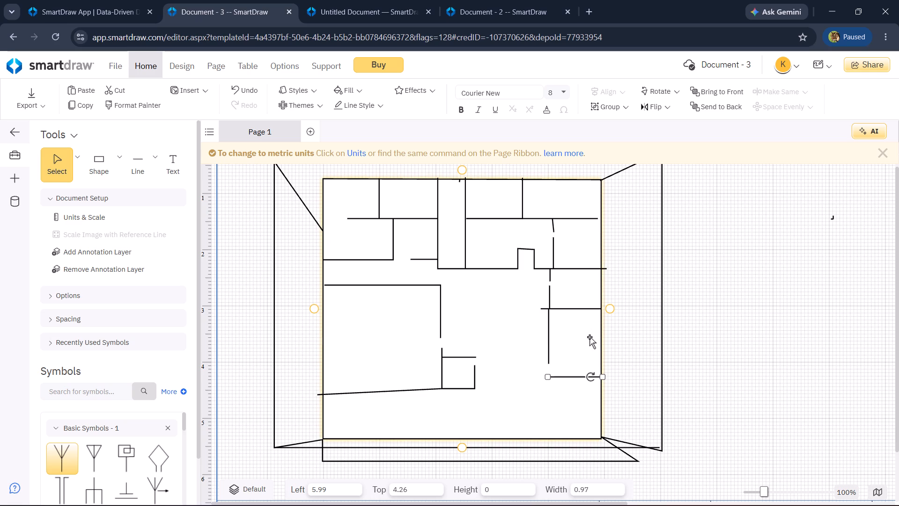
Draw a horizontal line about 0.86 wide rightward from the small lower compartment's bottom-right corner, at about 4.68 left and 4.47 top.
{"action": "left_click", "coordinate": [133, 163]}
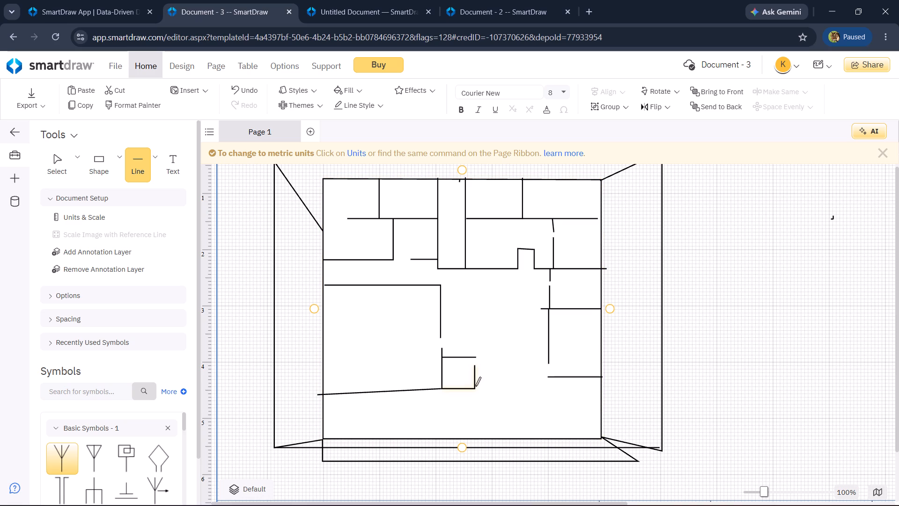
{"action": "left_click_drag", "start_coordinate": [474, 388], "coordinate": [523, 386]}
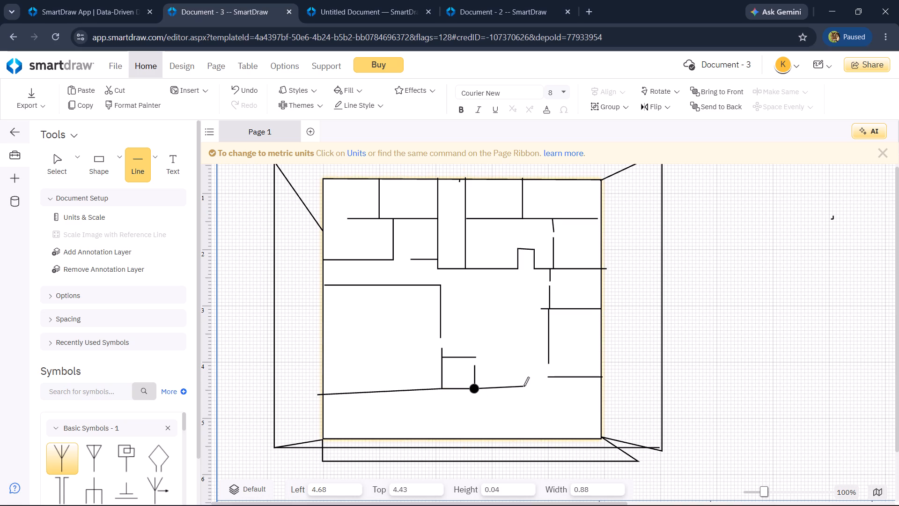
{"action": "left_click_drag", "start_coordinate": [523, 386], "coordinate": [523, 388]}
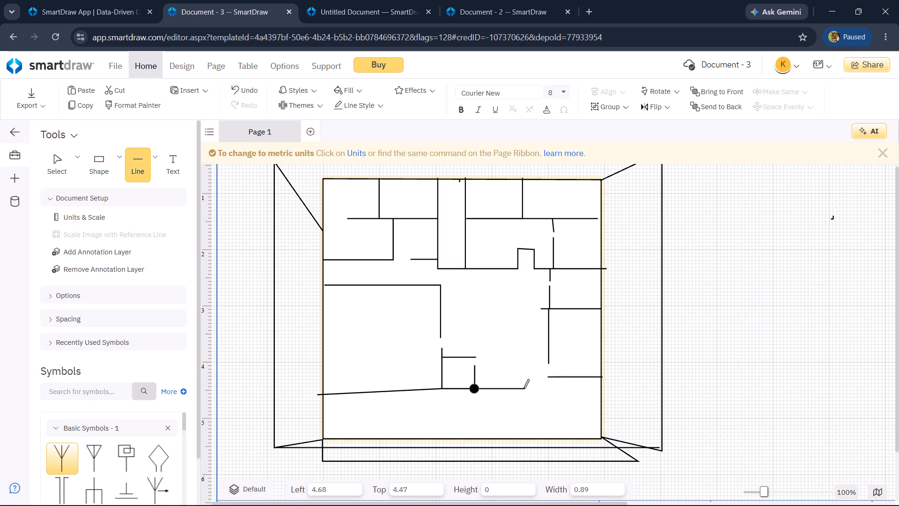
{"action": "left_click_drag", "start_coordinate": [523, 388], "coordinate": [523, 388]}
{"action": "left_click", "coordinate": [523, 388]}
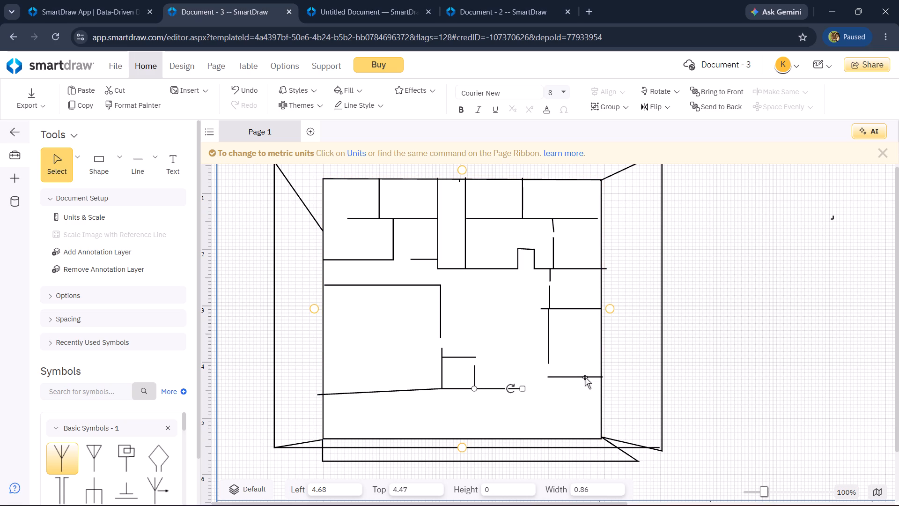
Move the horizontal line at the square's lower right side down to about 6.00 left and 4.48 top.
{"action": "left_click_drag", "start_coordinate": [585, 377], "coordinate": [587, 388]}
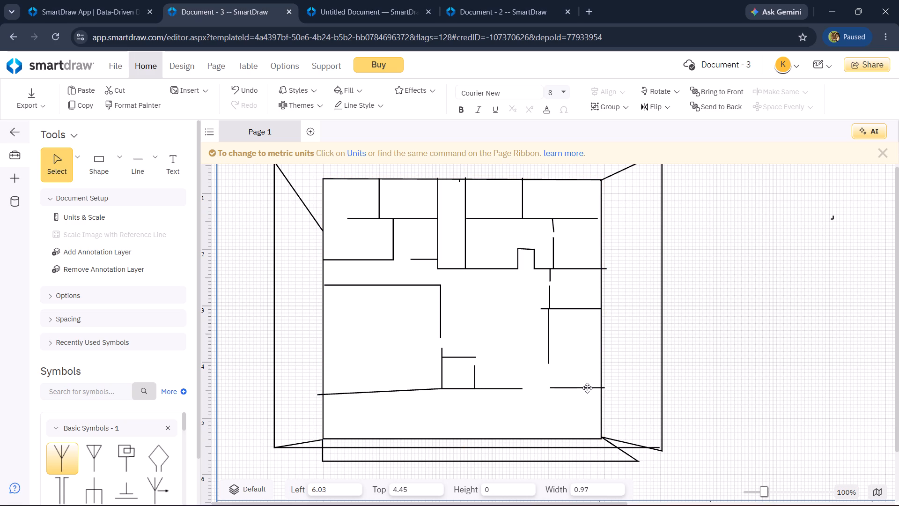
{"action": "left_click_drag", "start_coordinate": [587, 388], "coordinate": [587, 387]}
{"action": "left_click_drag", "start_coordinate": [587, 387], "coordinate": [585, 389]}
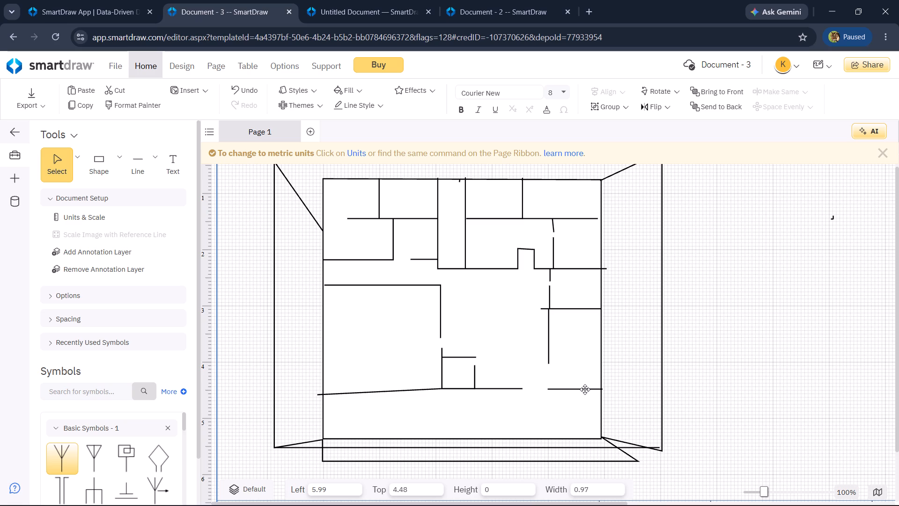
{"action": "left_click_drag", "start_coordinate": [585, 389], "coordinate": [585, 389]}
{"action": "left_click", "coordinate": [585, 389]}
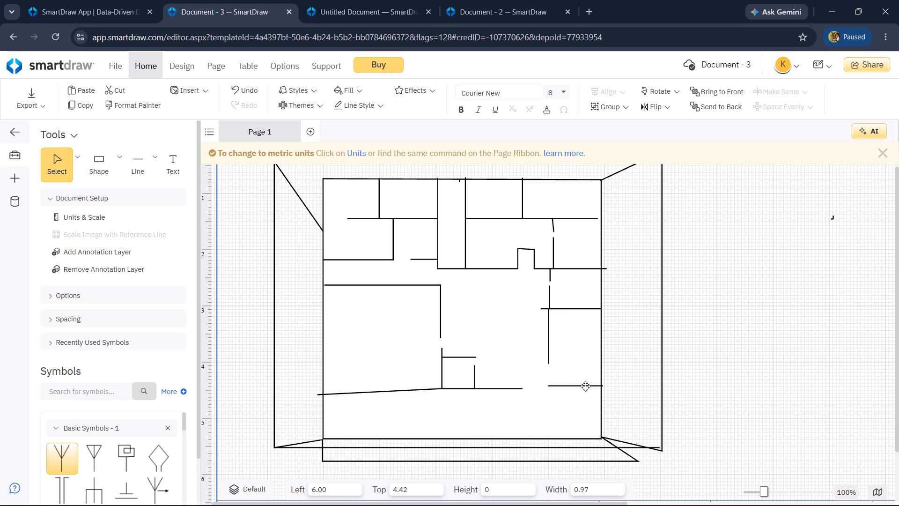
{"action": "left_click", "coordinate": [585, 389]}
Extend the lower end of the vertical line below the right compartment until it is about 1.14 long.
{"action": "left_click", "coordinate": [550, 363]}
{"action": "left_click_drag", "start_coordinate": [549, 364], "coordinate": [549, 372]}
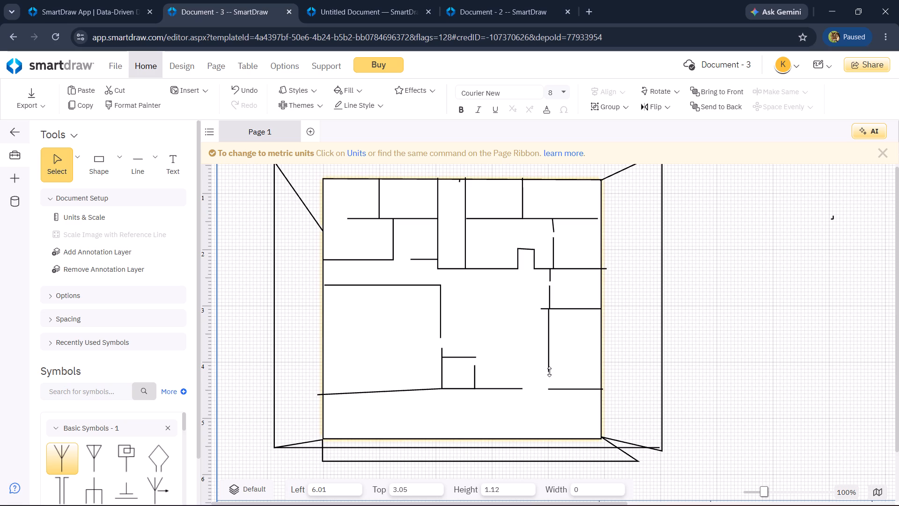
{"action": "left_click", "coordinate": [549, 372]}
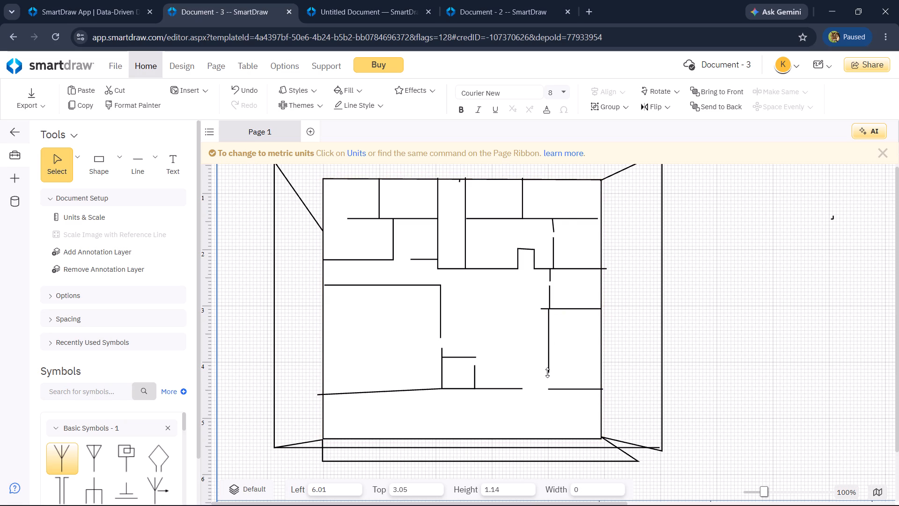
{"action": "left_click", "coordinate": [547, 372]}
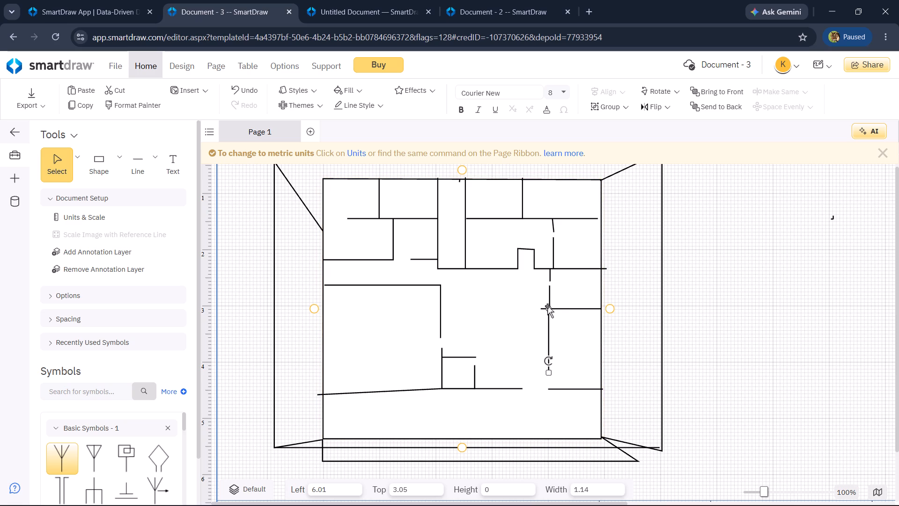
Shorten that vertical line from its upper end so it starts at about 3.43 top, leaving a gap below the right compartment.
{"action": "left_click", "coordinate": [550, 310]}
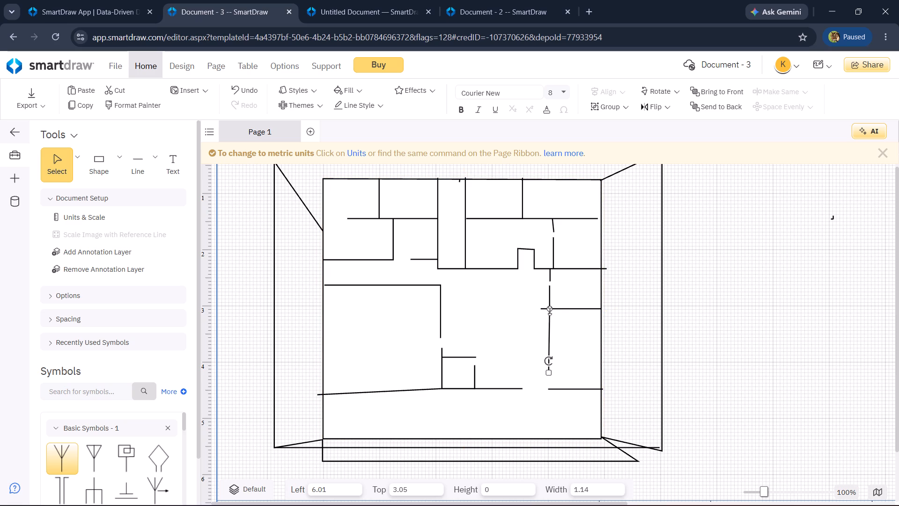
{"action": "left_click_drag", "start_coordinate": [550, 311], "coordinate": [550, 323]}
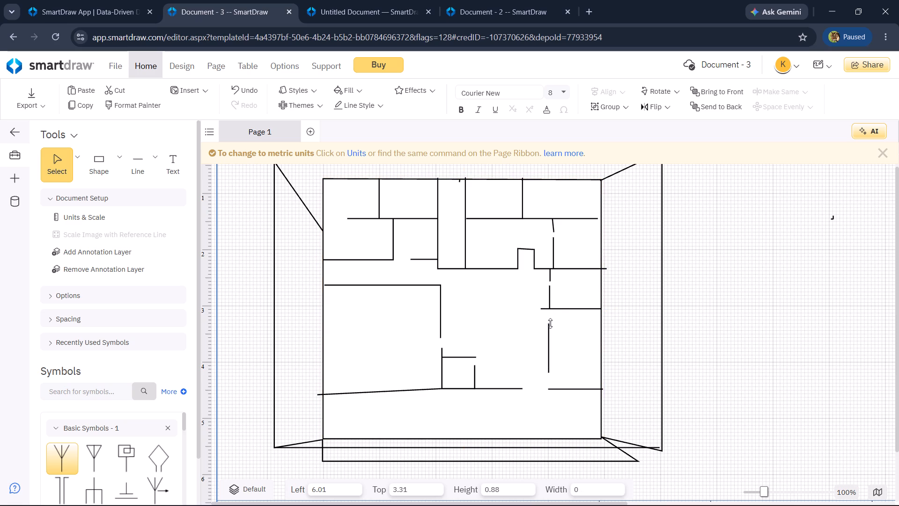
{"action": "left_click_drag", "start_coordinate": [550, 323], "coordinate": [551, 331]}
{"action": "left_click", "coordinate": [551, 331]}
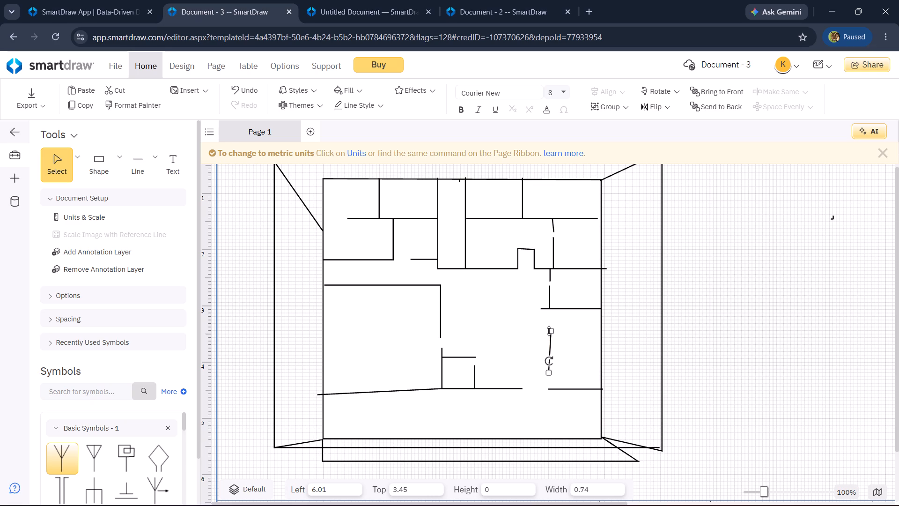
{"action": "left_click", "coordinate": [553, 331]}
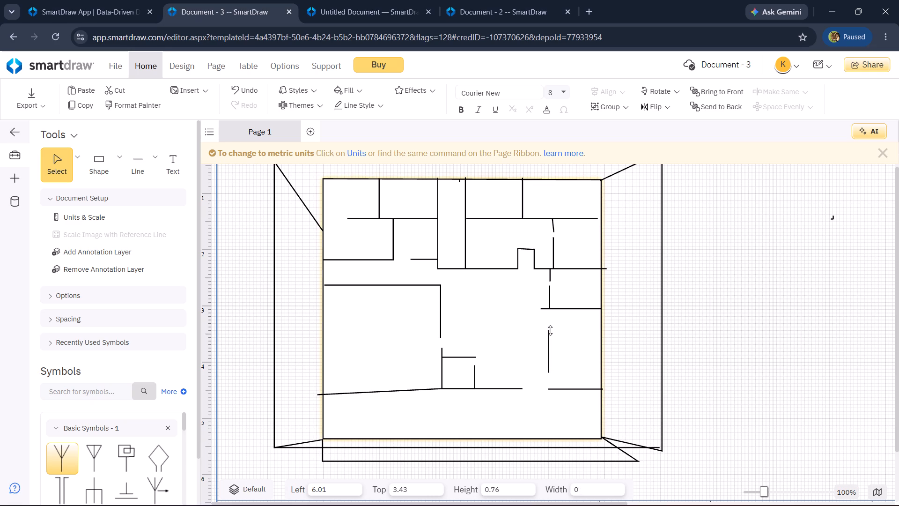
{"action": "left_click", "coordinate": [551, 330]}
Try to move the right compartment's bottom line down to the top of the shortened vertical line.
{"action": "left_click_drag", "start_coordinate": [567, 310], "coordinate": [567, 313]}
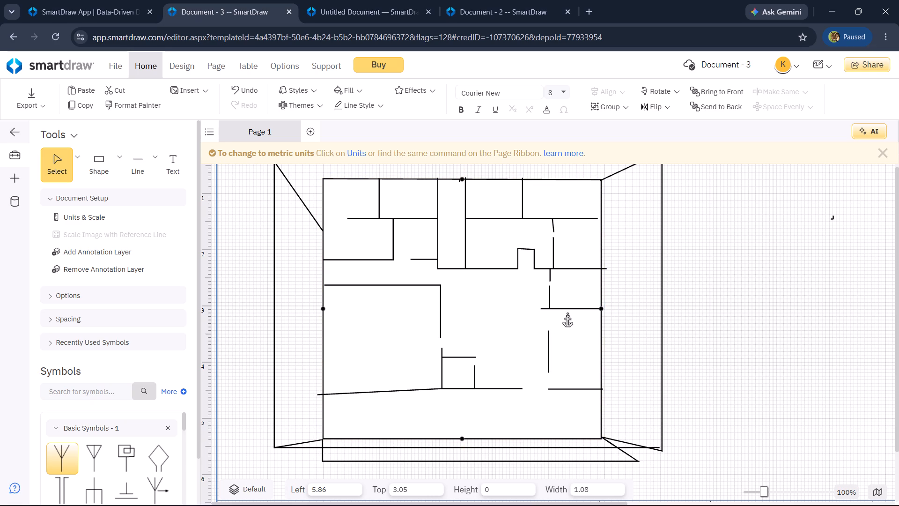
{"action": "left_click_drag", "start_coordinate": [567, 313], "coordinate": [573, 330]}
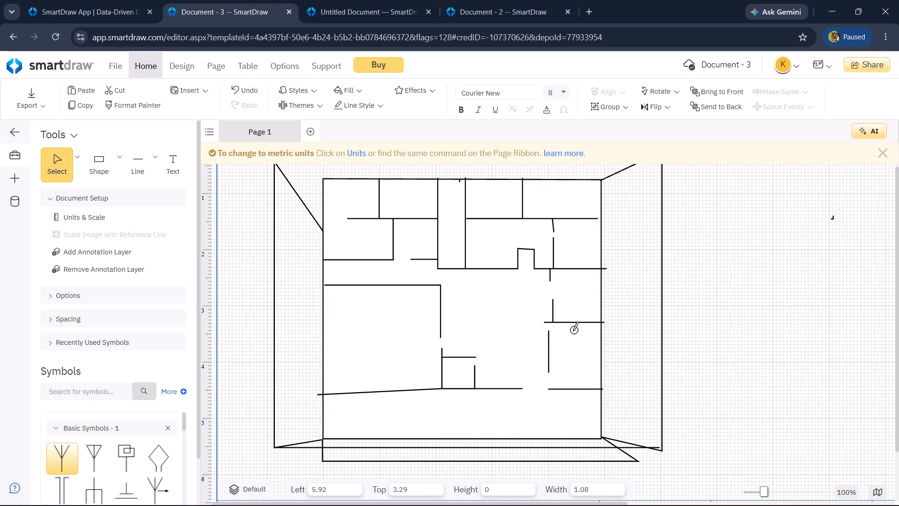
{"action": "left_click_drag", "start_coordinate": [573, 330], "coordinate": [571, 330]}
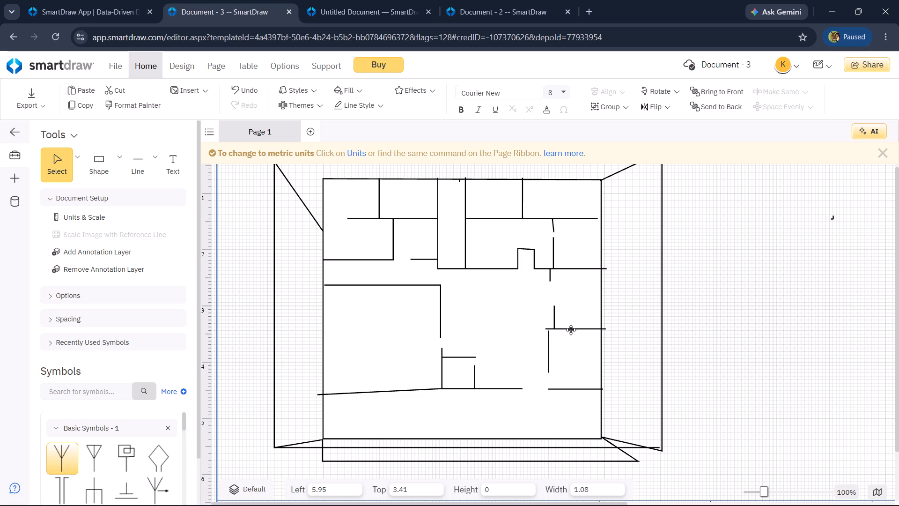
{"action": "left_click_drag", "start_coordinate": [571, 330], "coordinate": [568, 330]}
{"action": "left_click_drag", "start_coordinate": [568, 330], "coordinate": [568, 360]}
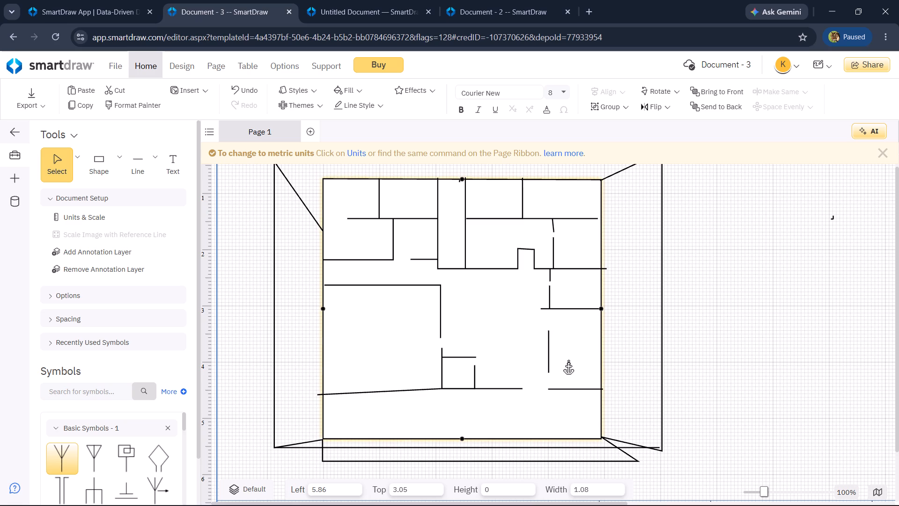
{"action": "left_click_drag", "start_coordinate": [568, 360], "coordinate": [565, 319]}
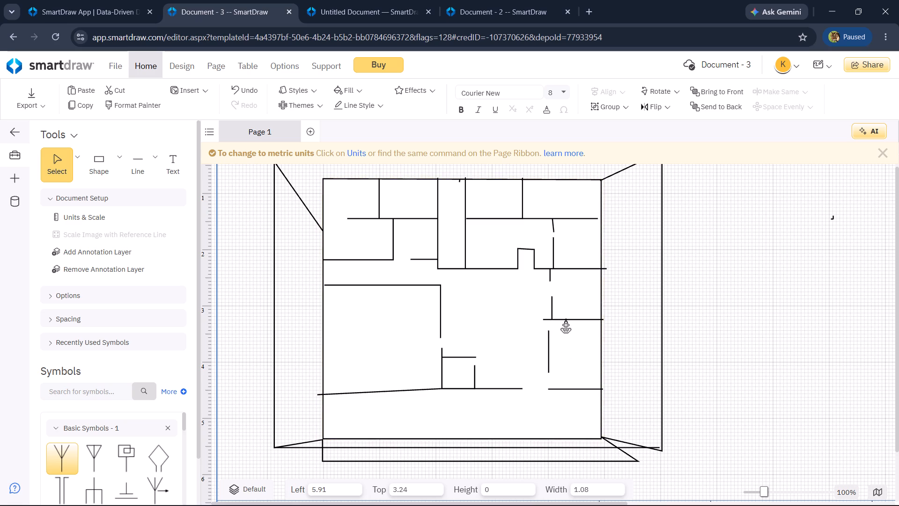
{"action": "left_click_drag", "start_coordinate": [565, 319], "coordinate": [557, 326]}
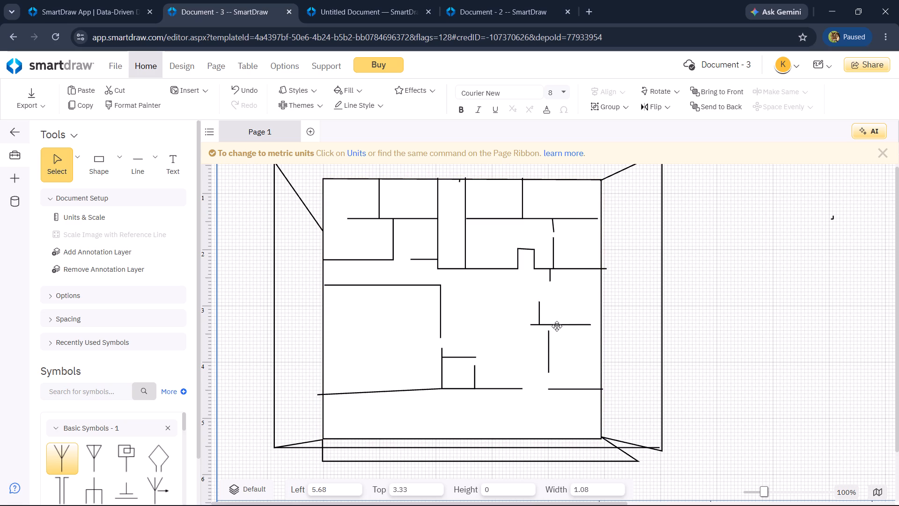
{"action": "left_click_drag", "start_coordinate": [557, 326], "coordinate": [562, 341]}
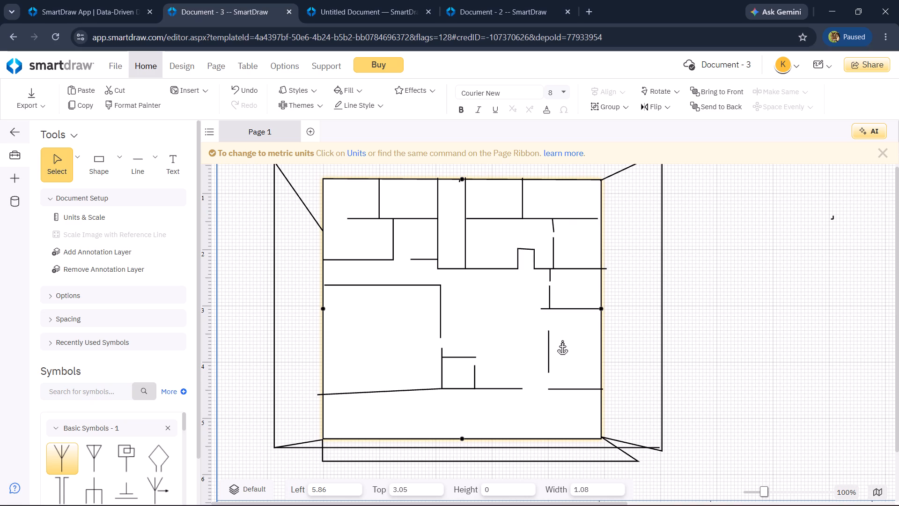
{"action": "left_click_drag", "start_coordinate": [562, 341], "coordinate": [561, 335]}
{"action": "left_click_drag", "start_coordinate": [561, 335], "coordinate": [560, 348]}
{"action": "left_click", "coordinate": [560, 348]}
Move the large square with its attached lines to about 2.11 left and 0.71 top.
{"action": "left_click_drag", "start_coordinate": [575, 311], "coordinate": [575, 324]}
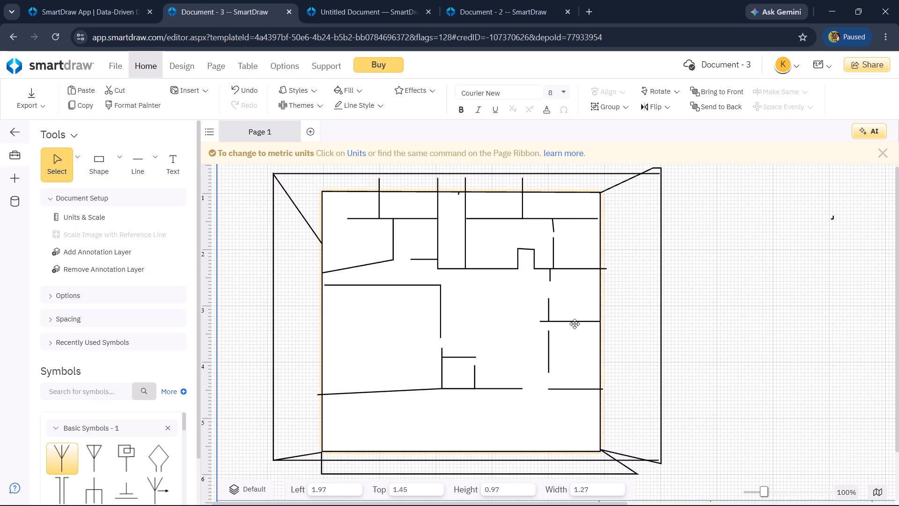
{"action": "left_click_drag", "start_coordinate": [575, 324], "coordinate": [579, 324]}
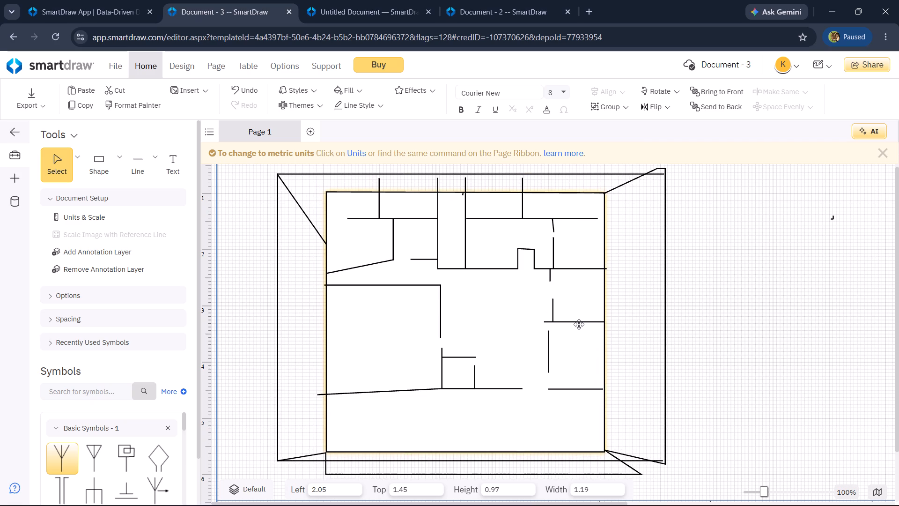
{"action": "left_click_drag", "start_coordinate": [579, 324], "coordinate": [582, 310]}
{"action": "left_click", "coordinate": [582, 310]}
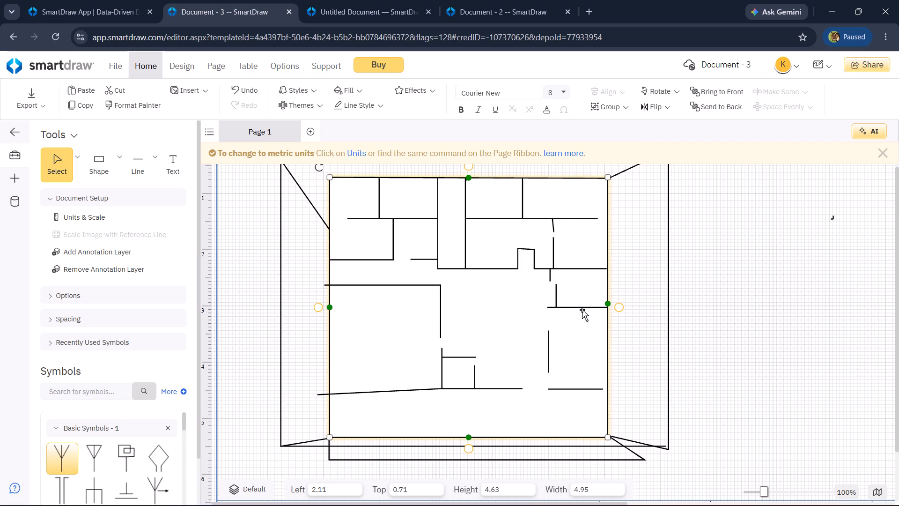
Pull the right compartment's bottom line away from the square's side and cut it together with its attached short vertical line.
{"action": "left_click_drag", "start_coordinate": [579, 308], "coordinate": [579, 313]}
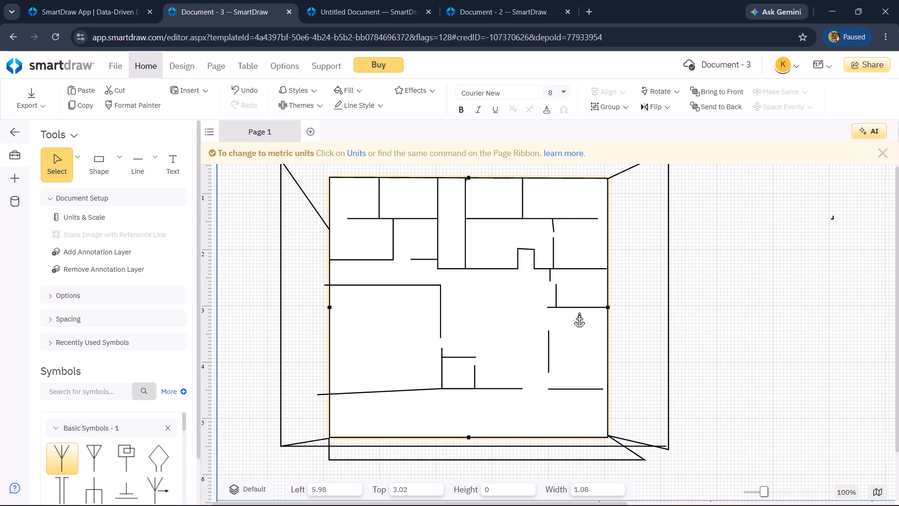
{"action": "left_click_drag", "start_coordinate": [579, 313], "coordinate": [468, 274]}
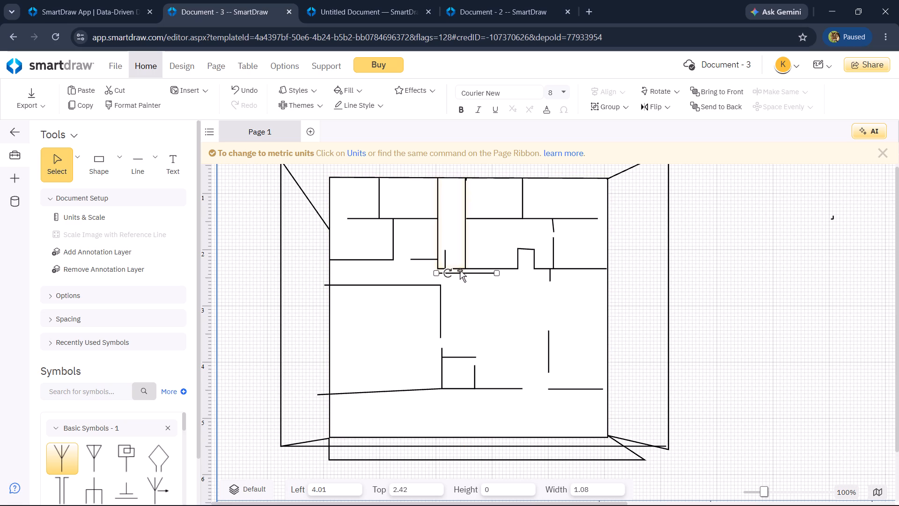
{"action": "left_click_drag", "start_coordinate": [462, 272], "coordinate": [477, 284]}
{"action": "left_click_drag", "start_coordinate": [477, 284], "coordinate": [566, 319]}
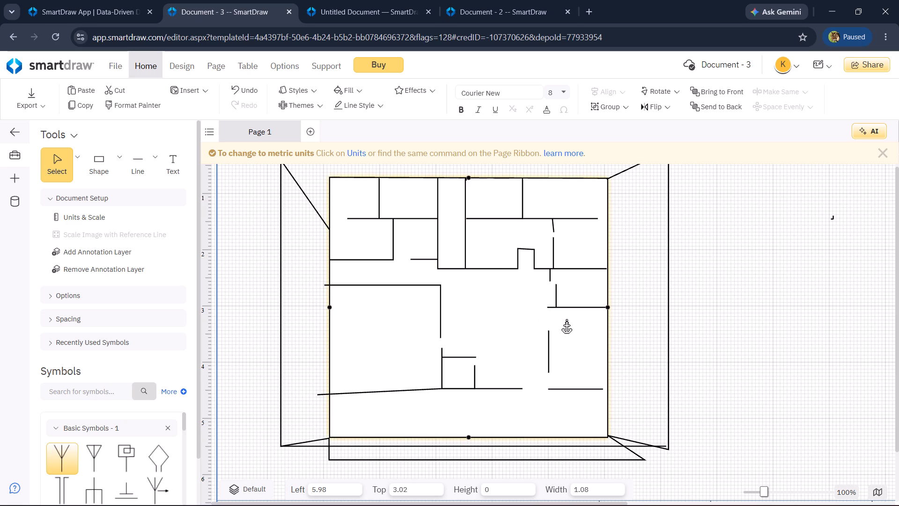
{"action": "left_click", "coordinate": [122, 91]}
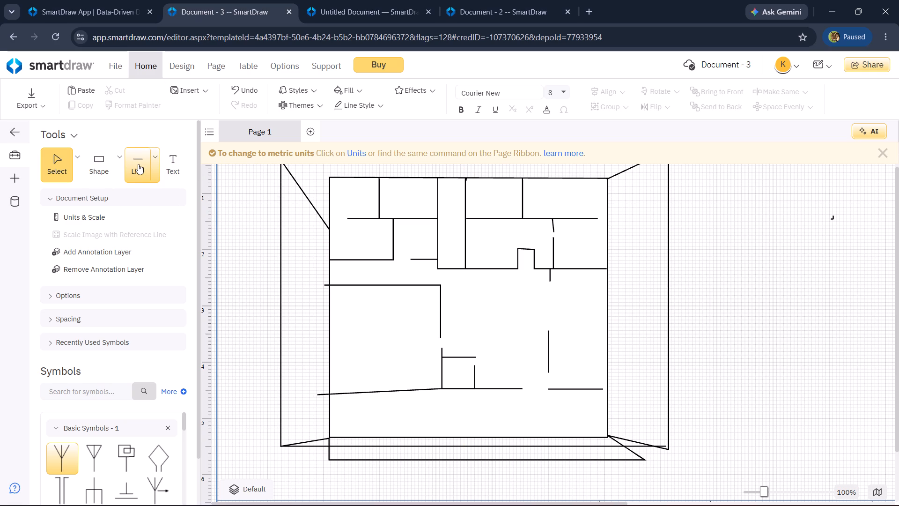
Extend the right compartment's vertical line upward with a polygon line starting at about 6.02 left and 2.85 top, for a total height of about 1.33.
{"action": "left_click", "coordinate": [158, 158]}
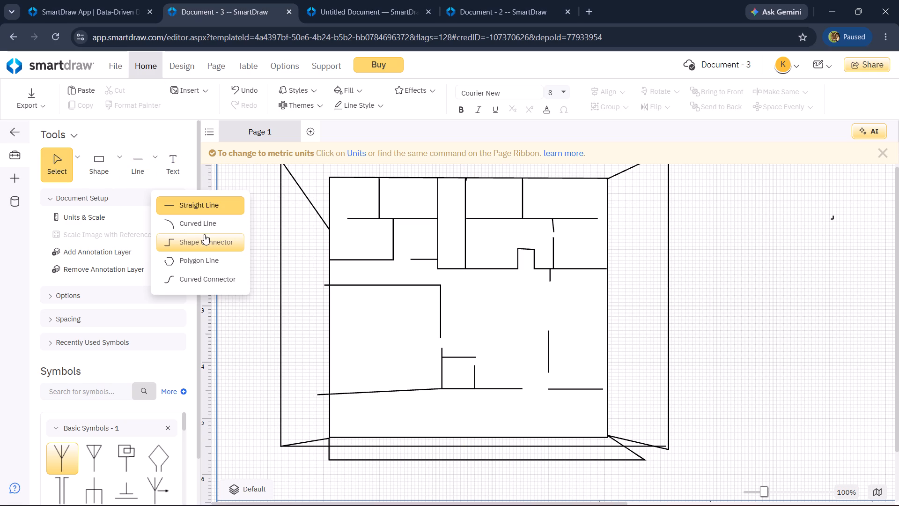
{"action": "left_click", "coordinate": [203, 253]}
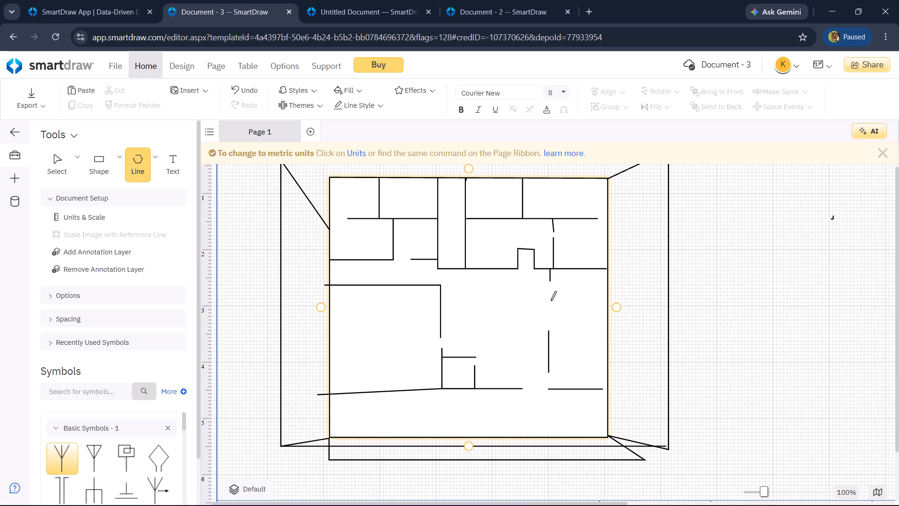
{"action": "left_click_drag", "start_coordinate": [550, 298], "coordinate": [550, 322]}
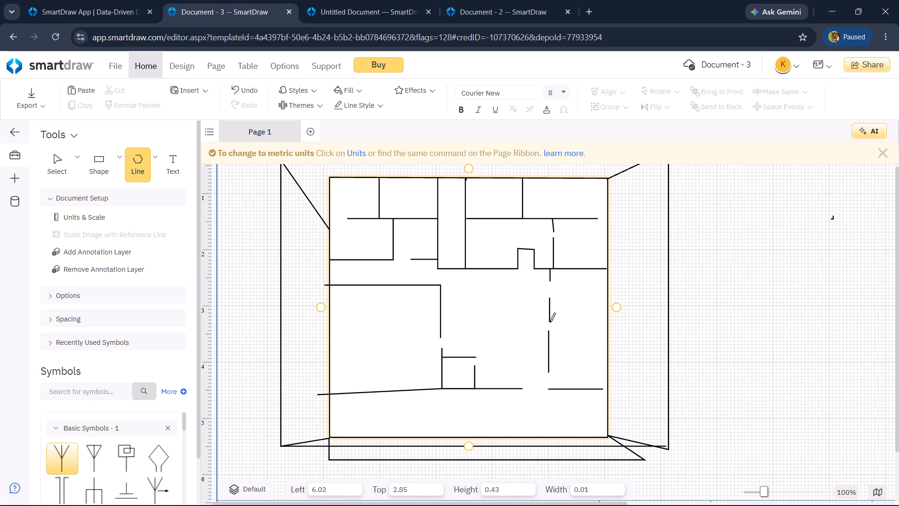
{"action": "left_click_drag", "start_coordinate": [550, 322], "coordinate": [549, 330]}
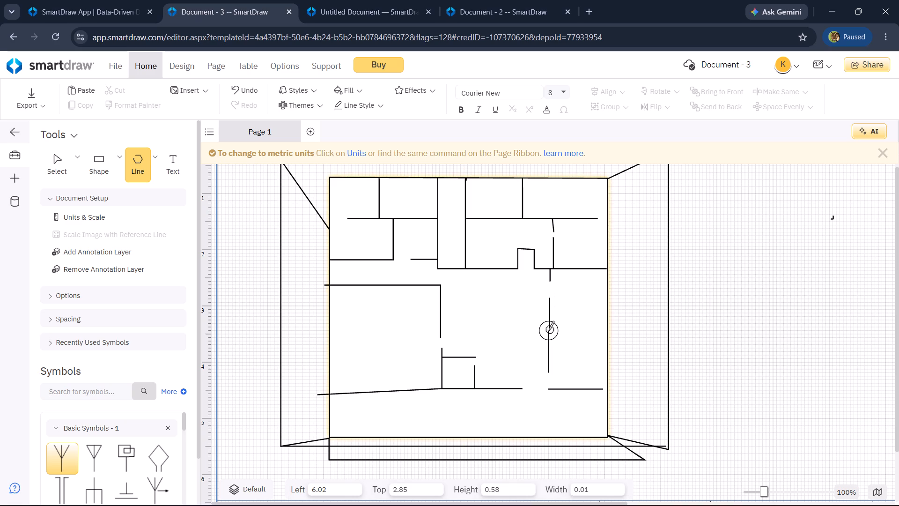
{"action": "left_click_drag", "start_coordinate": [549, 330], "coordinate": [549, 330]}
{"action": "left_click", "coordinate": [549, 330]}
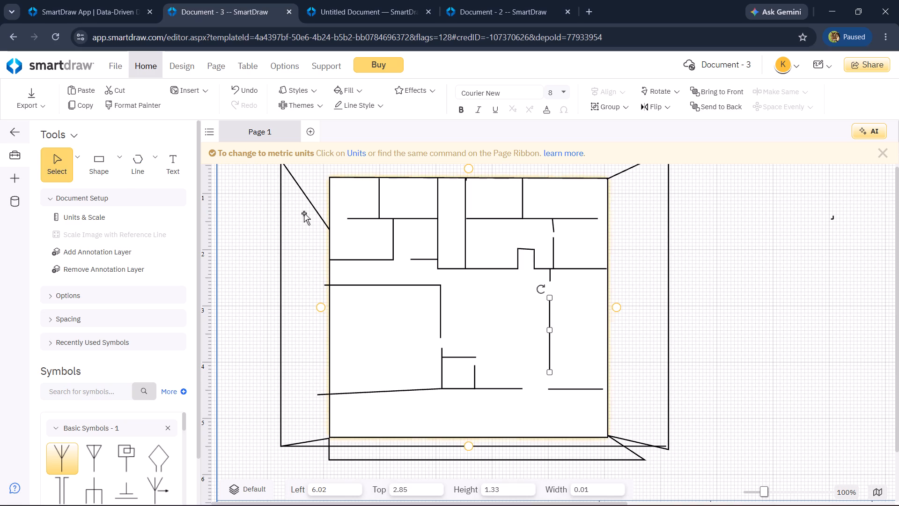
Draw a horizontal straight line from that vertical line at about 3.38 top across to the large square's right side.
{"action": "left_click", "coordinate": [158, 158]}
{"action": "left_click", "coordinate": [194, 202]}
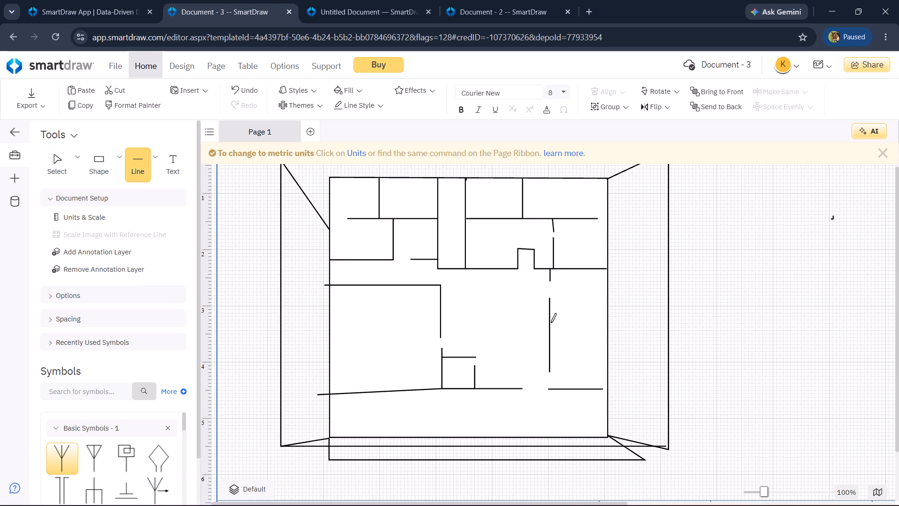
{"action": "left_click_drag", "start_coordinate": [551, 327], "coordinate": [593, 328]}
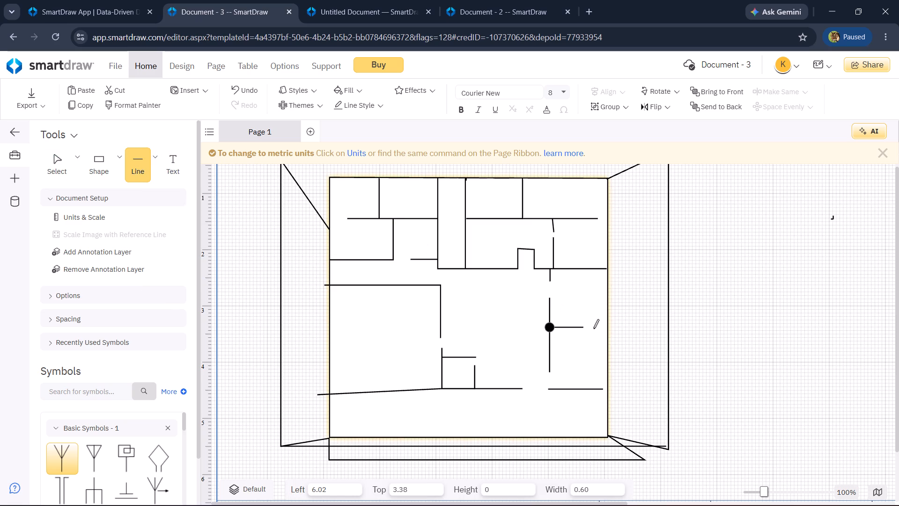
{"action": "left_click_drag", "start_coordinate": [593, 328], "coordinate": [610, 335]}
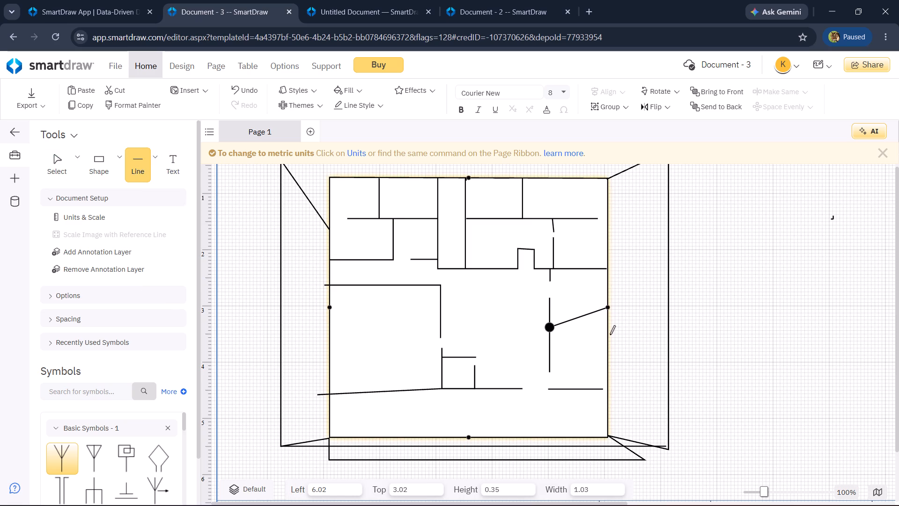
{"action": "left_click_drag", "start_coordinate": [610, 335], "coordinate": [610, 328]}
{"action": "left_click", "coordinate": [610, 328]}
{"action": "left_click", "coordinate": [756, 305]}
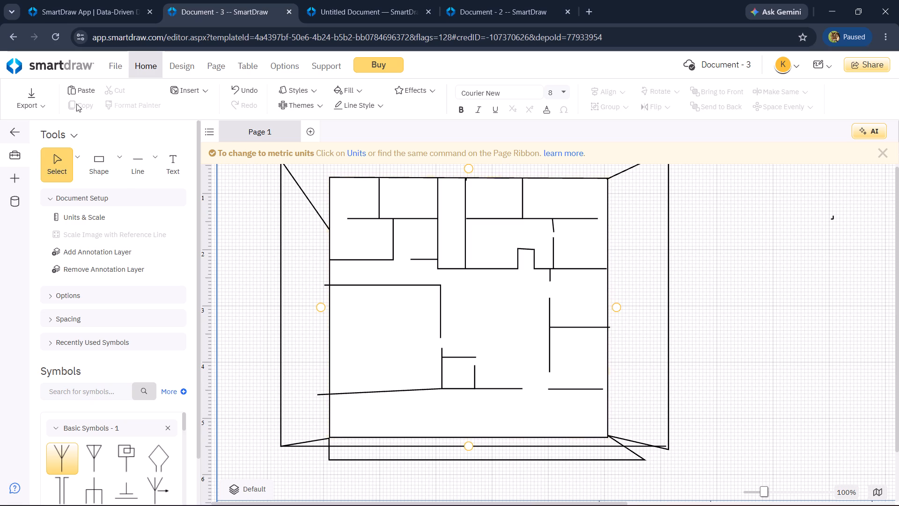
Add the text "hall" in the middle of the large square.
{"action": "left_click", "coordinate": [177, 158]}
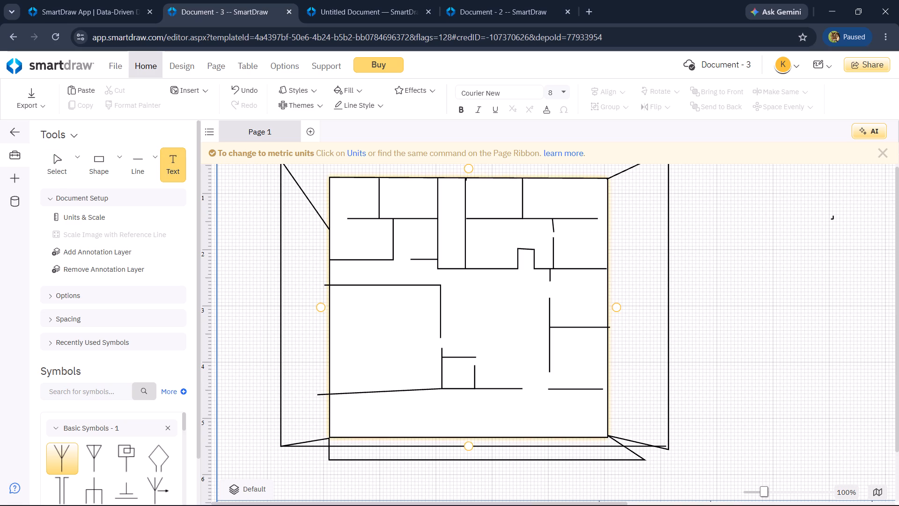
{"action": "left_click", "coordinate": [474, 306]}
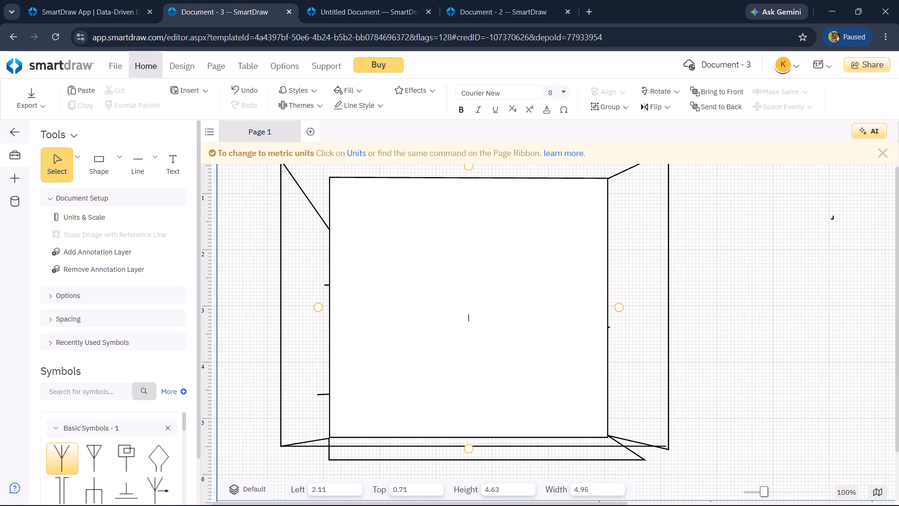
{"action": "left_click", "coordinate": [474, 306]}
{"action": "type", "text": "hall"}
{"action": "key", "text": "Return"}
{"action": "left_click", "coordinate": [386, 305]}
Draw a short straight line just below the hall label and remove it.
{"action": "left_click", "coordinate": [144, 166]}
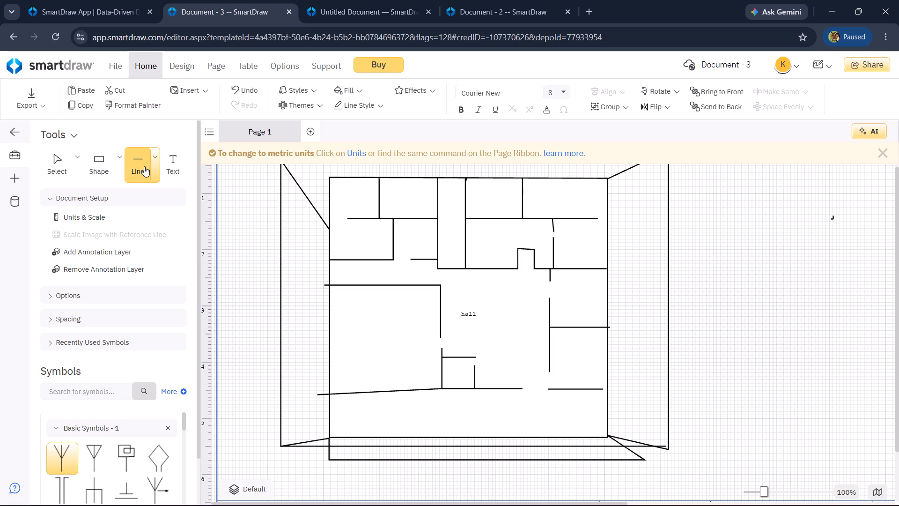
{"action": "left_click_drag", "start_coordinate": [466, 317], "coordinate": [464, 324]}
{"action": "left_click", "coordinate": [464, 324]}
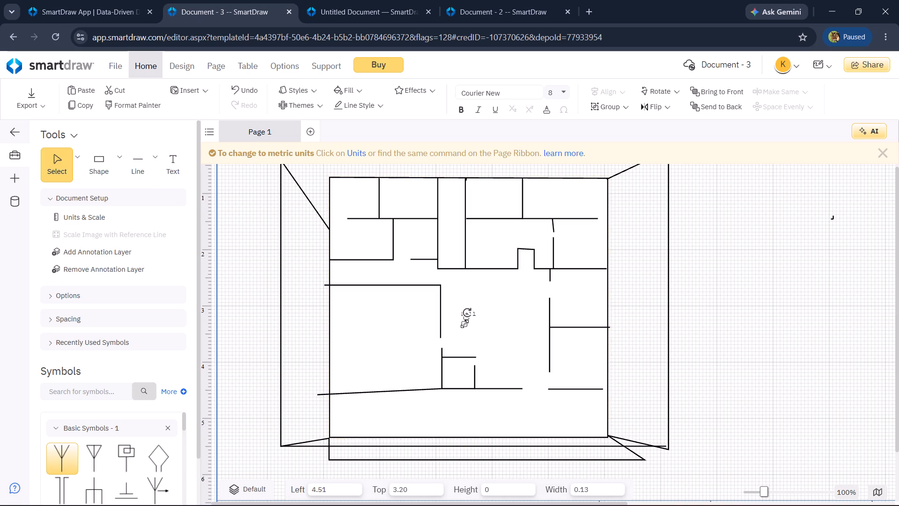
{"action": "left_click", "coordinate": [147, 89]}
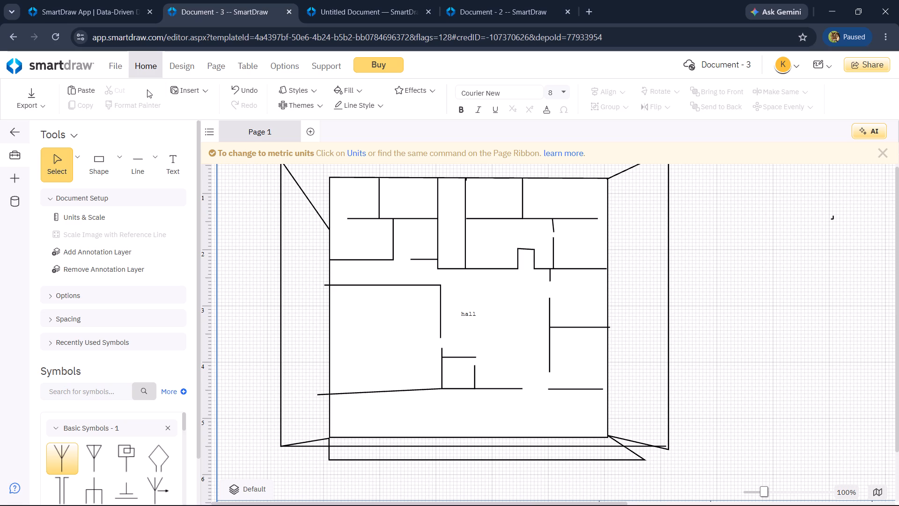
Move the large square with its hall label to about 2.07 left and 0.70 top.
{"action": "left_click", "coordinate": [461, 312]}
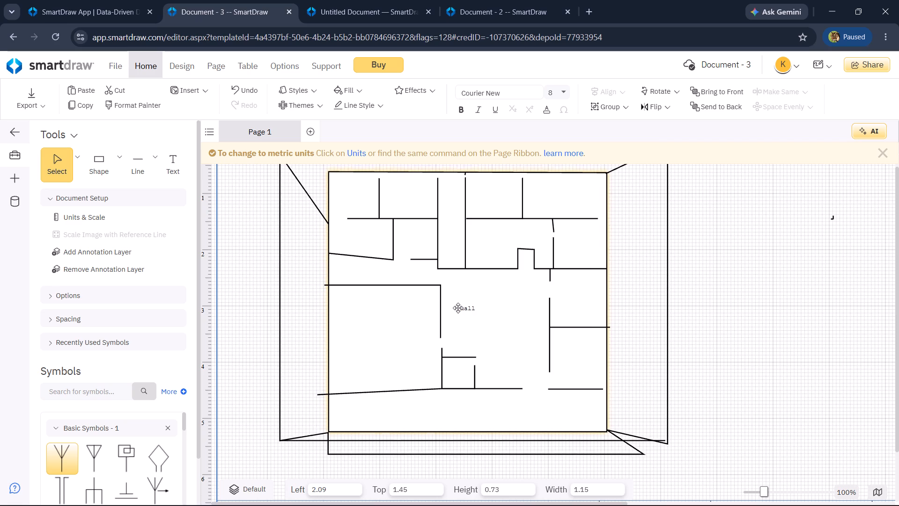
{"action": "left_click", "coordinate": [458, 311]}
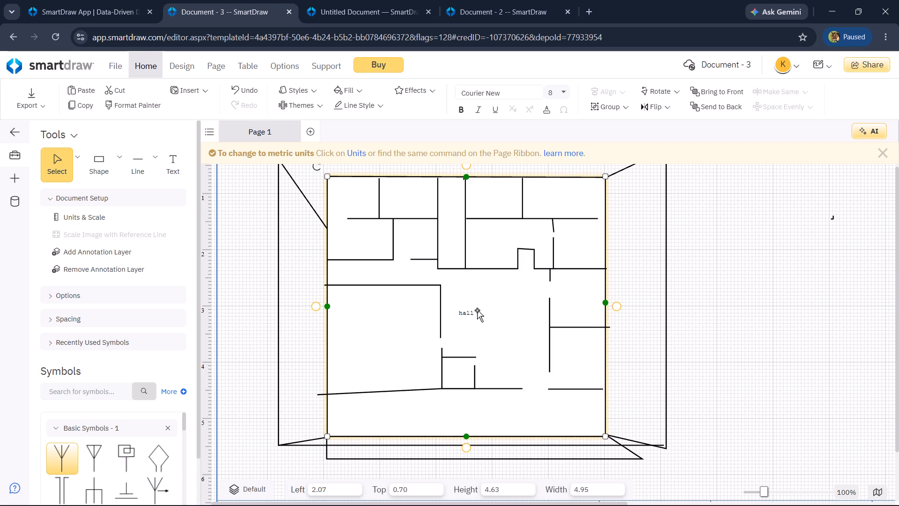
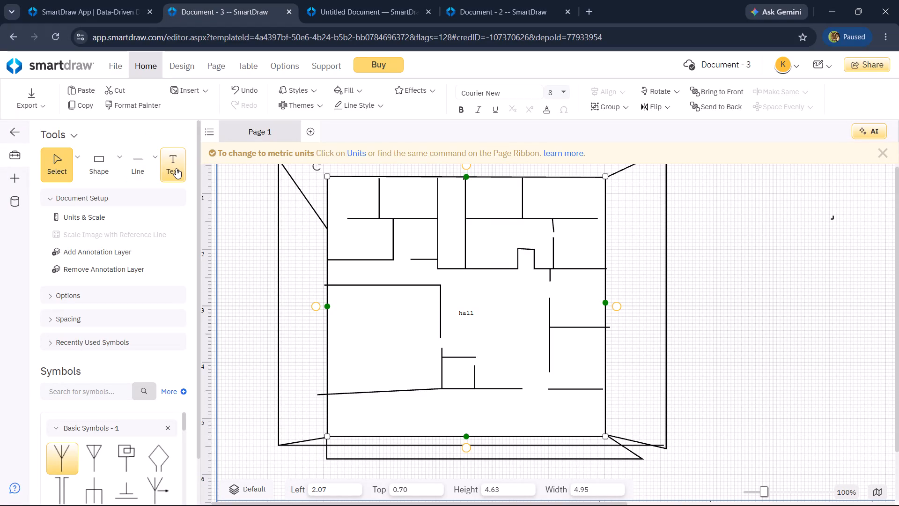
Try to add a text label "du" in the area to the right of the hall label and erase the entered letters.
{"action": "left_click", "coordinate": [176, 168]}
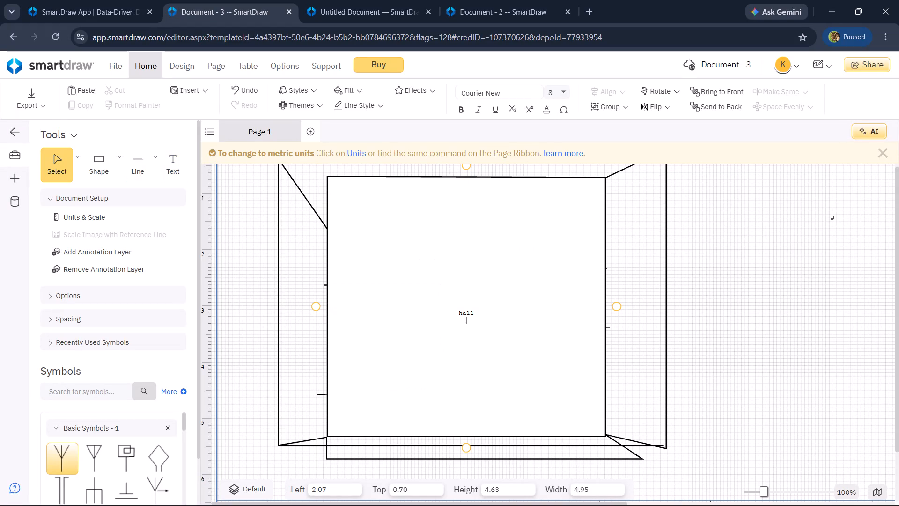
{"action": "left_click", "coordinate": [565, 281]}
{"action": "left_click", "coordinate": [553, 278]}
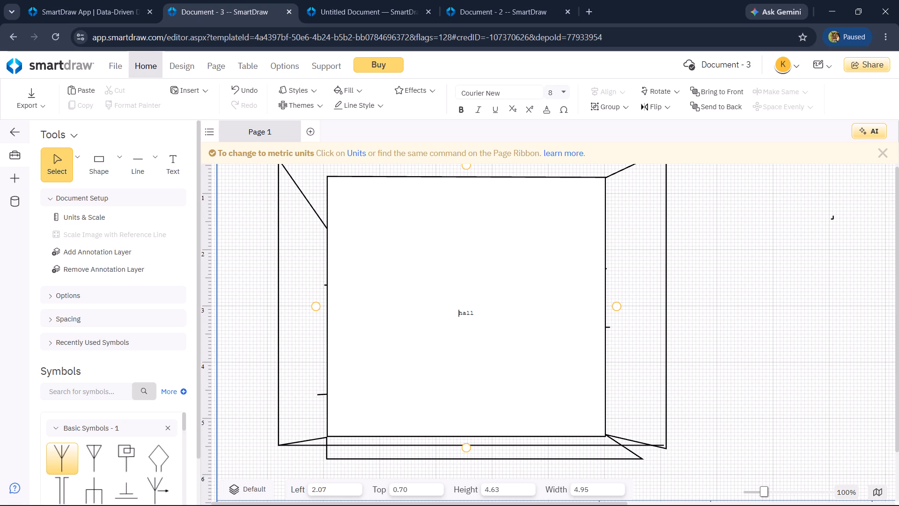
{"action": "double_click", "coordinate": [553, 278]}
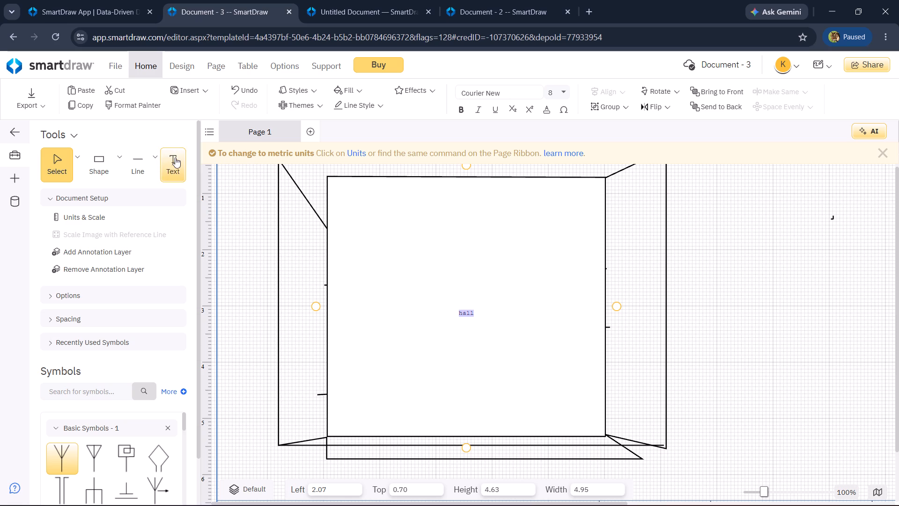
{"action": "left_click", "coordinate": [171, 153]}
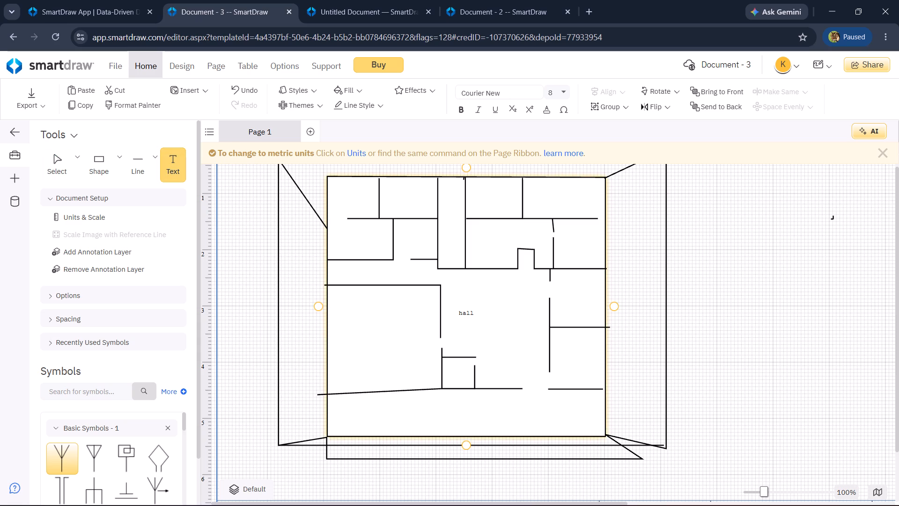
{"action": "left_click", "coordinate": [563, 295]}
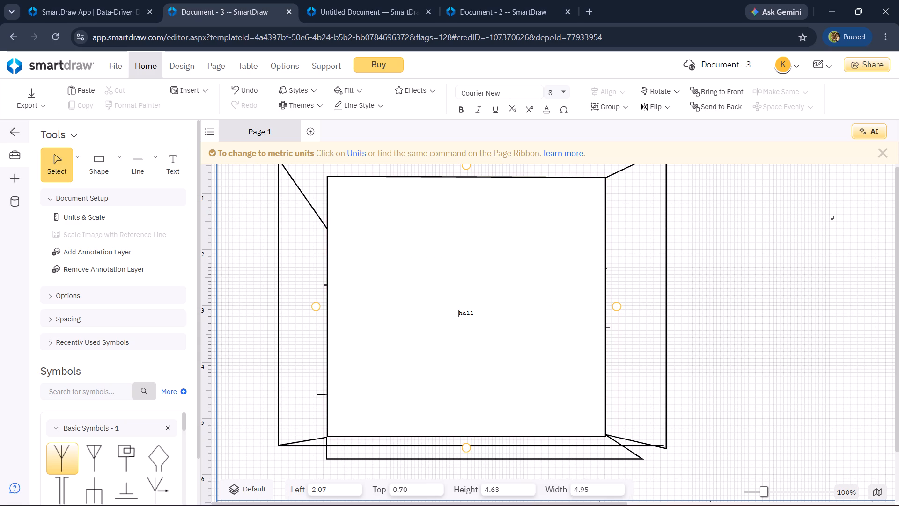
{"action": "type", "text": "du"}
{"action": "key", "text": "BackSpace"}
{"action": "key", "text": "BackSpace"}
Draw a short diagonal straight line outside the outer outline's left side, at about 0.33 left.
{"action": "left_click", "coordinate": [133, 152]}
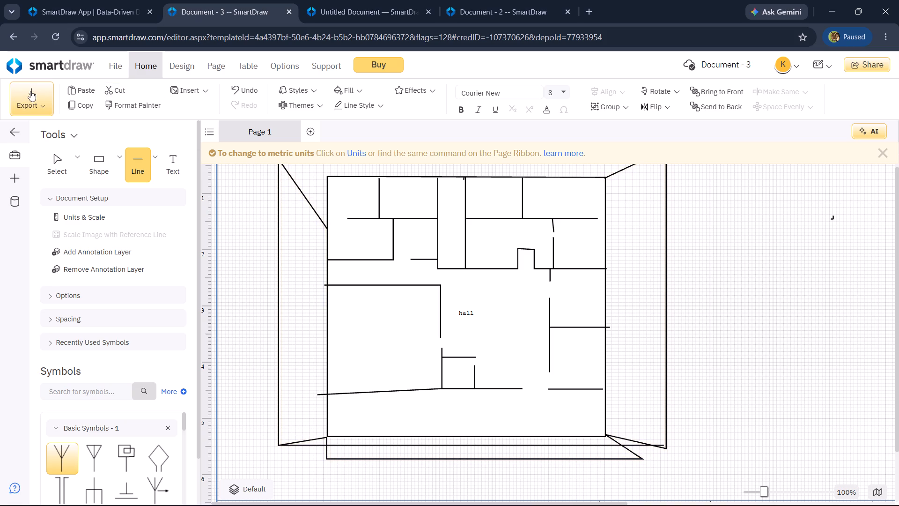
{"action": "left_click", "coordinate": [77, 98]}
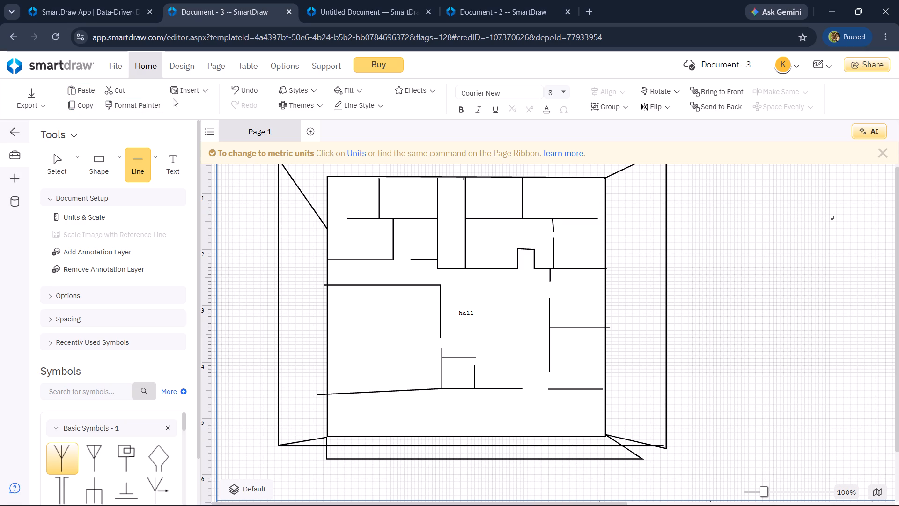
{"action": "left_click", "coordinate": [200, 88]}
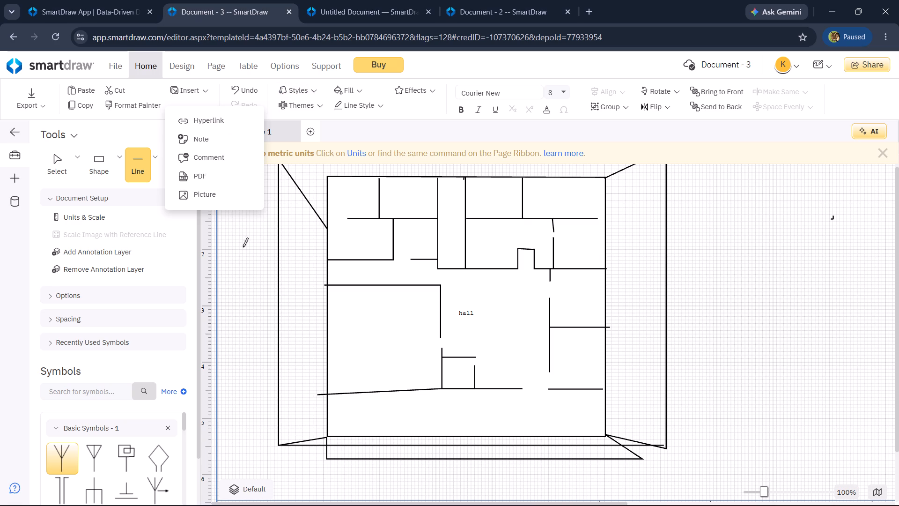
{"action": "left_click", "coordinate": [230, 255]}
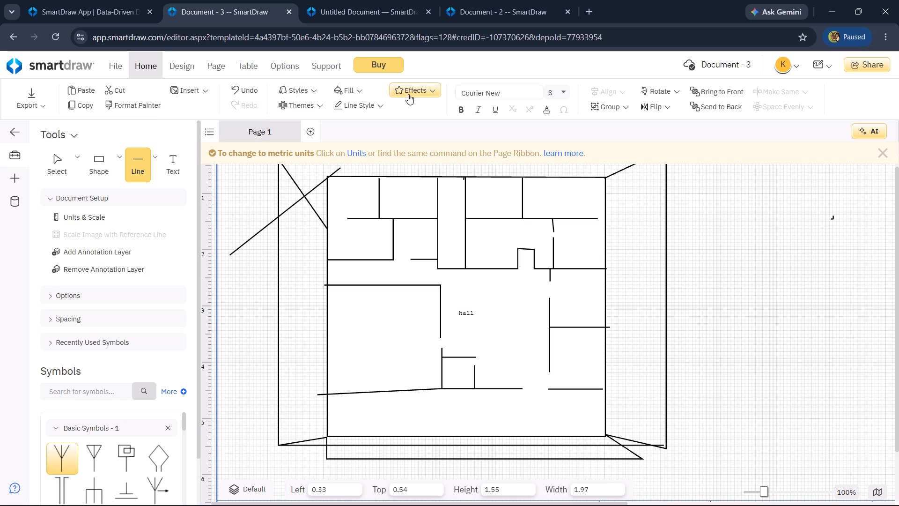
{"action": "left_click", "coordinate": [241, 243]}
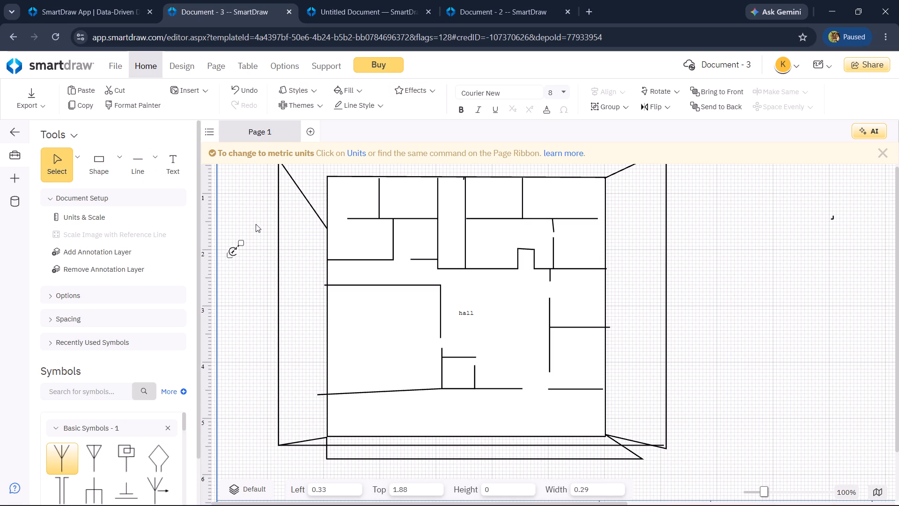
Set the short diagonal line's inside effect to No Inside Effect.
{"action": "left_click", "coordinate": [424, 93]}
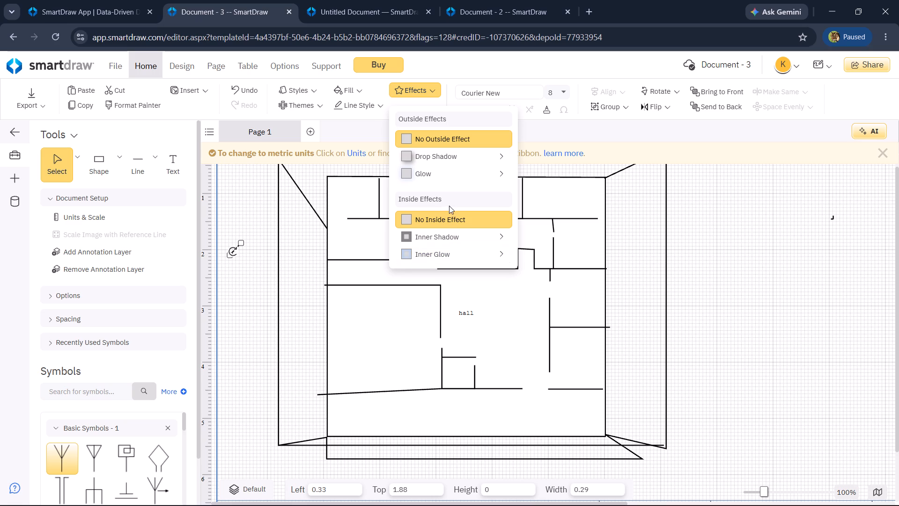
{"action": "left_click", "coordinate": [444, 224]}
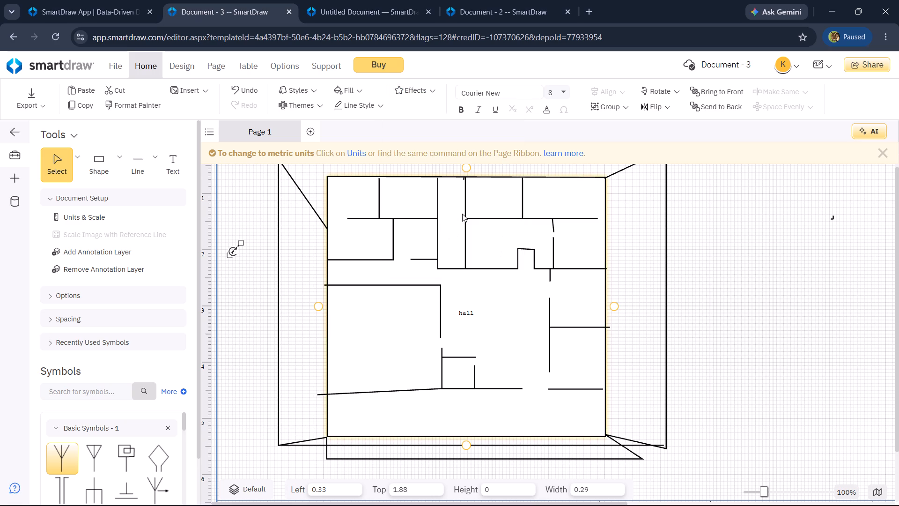
Move the large square with its hall label to about 2.29 left and 0.72 top.
{"action": "left_click_drag", "start_coordinate": [479, 204], "coordinate": [501, 203]}
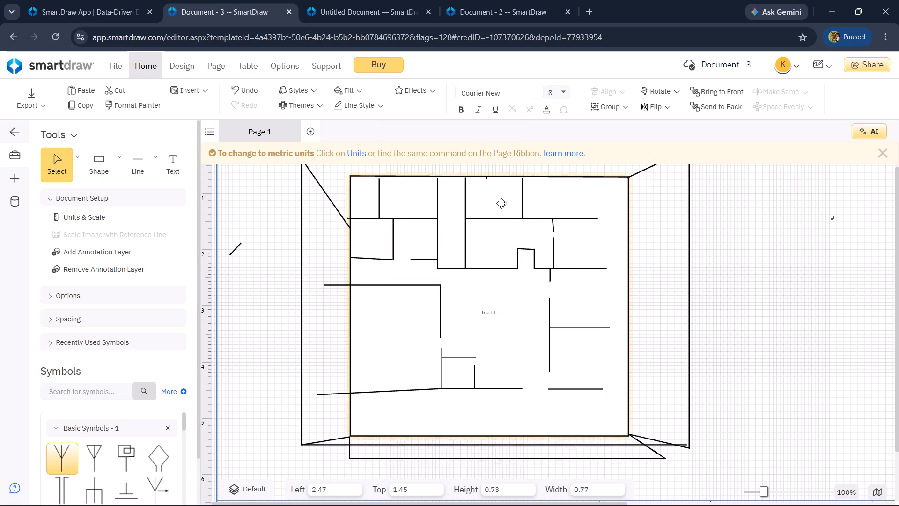
{"action": "left_click_drag", "start_coordinate": [501, 203], "coordinate": [495, 202]}
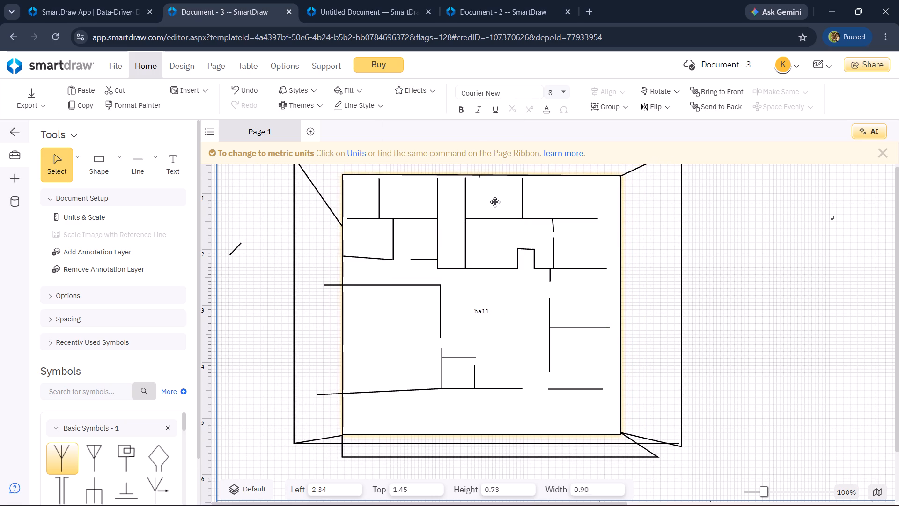
{"action": "left_click_drag", "start_coordinate": [495, 202], "coordinate": [491, 203]}
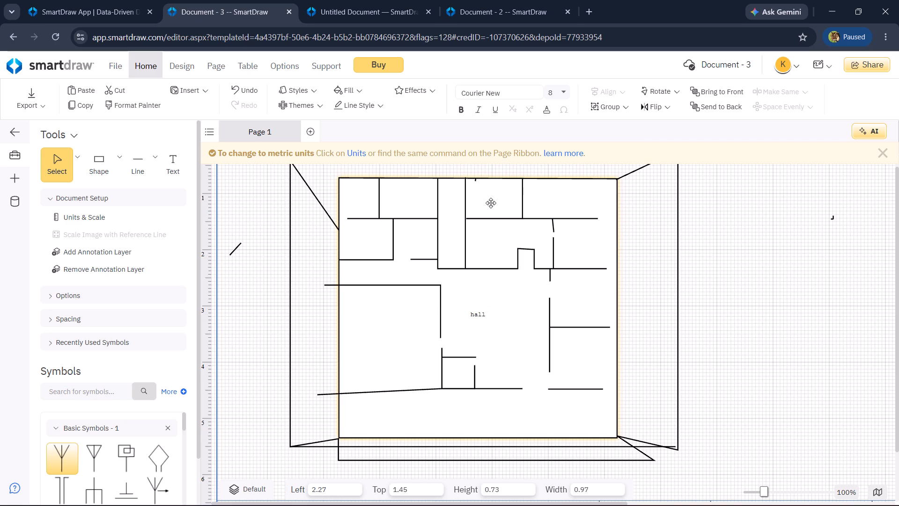
{"action": "left_click_drag", "start_coordinate": [491, 203], "coordinate": [492, 205]}
{"action": "left_click", "coordinate": [492, 205]}
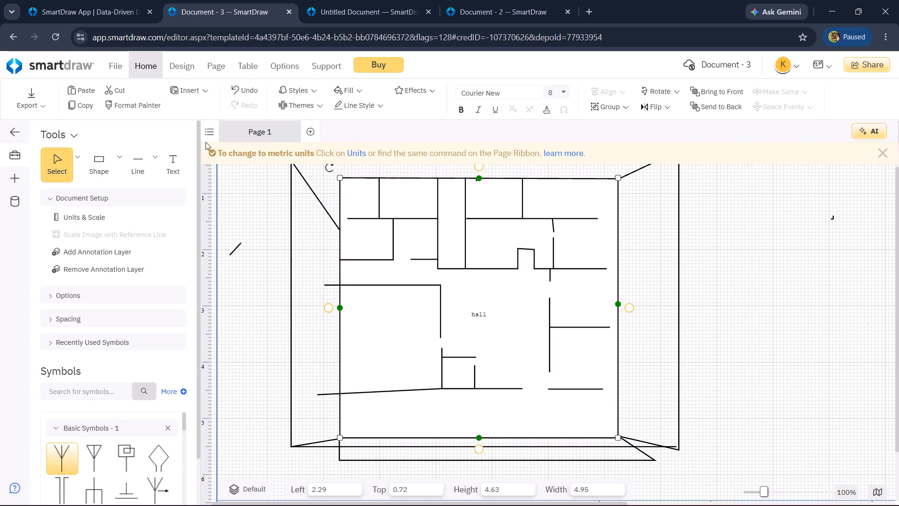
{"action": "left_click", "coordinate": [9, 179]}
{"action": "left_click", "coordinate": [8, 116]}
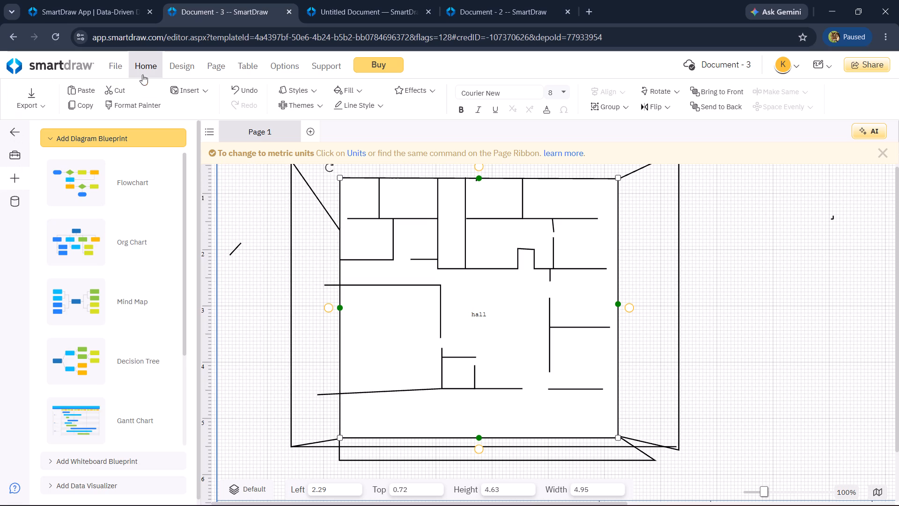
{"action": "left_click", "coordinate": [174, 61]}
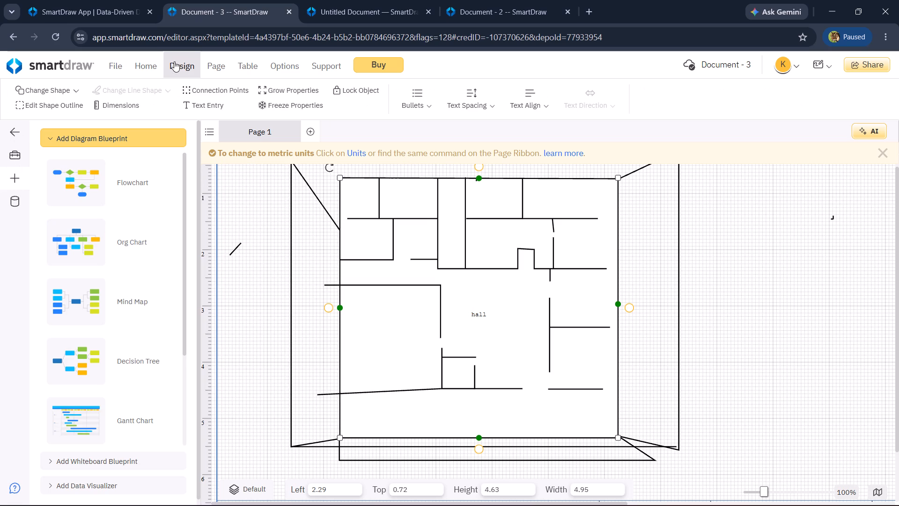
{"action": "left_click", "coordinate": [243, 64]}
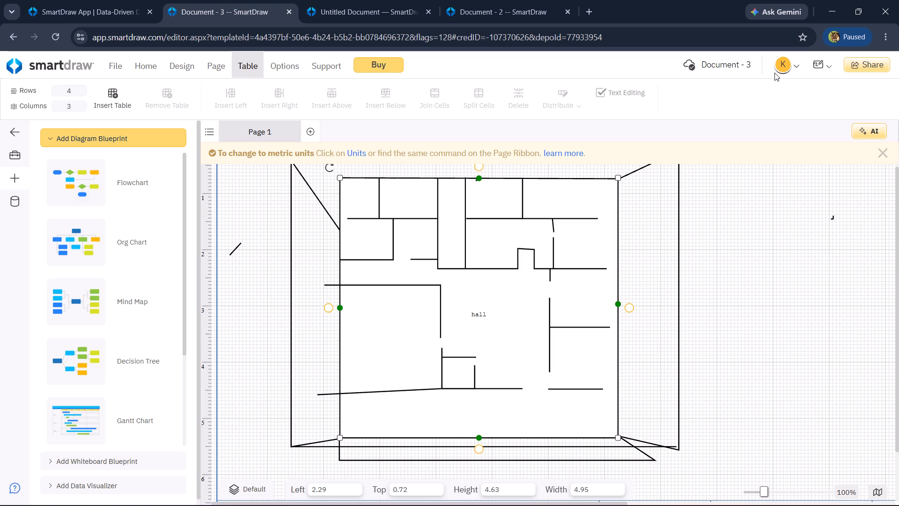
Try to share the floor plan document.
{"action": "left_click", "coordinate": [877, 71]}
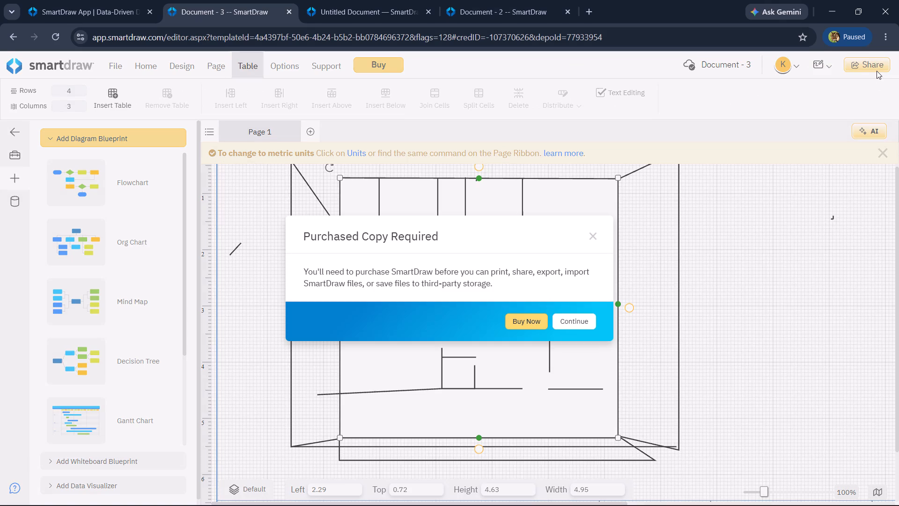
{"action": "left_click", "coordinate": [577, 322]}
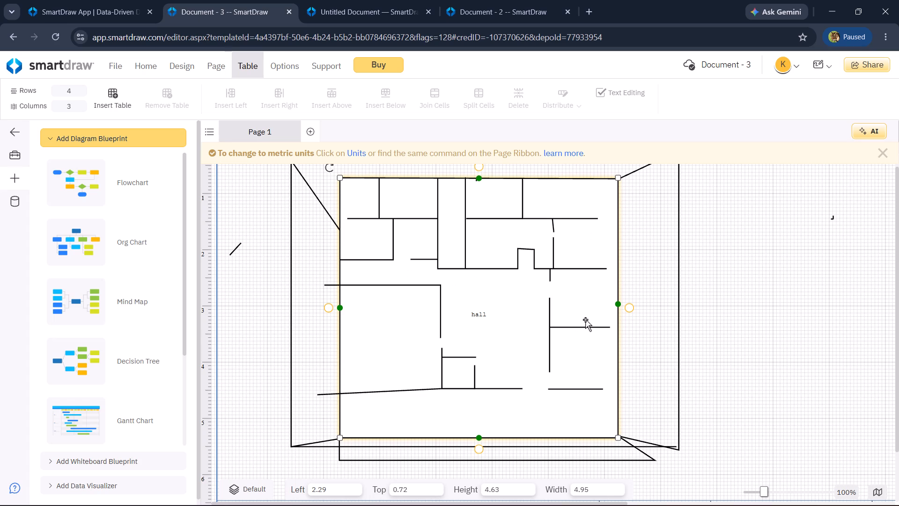